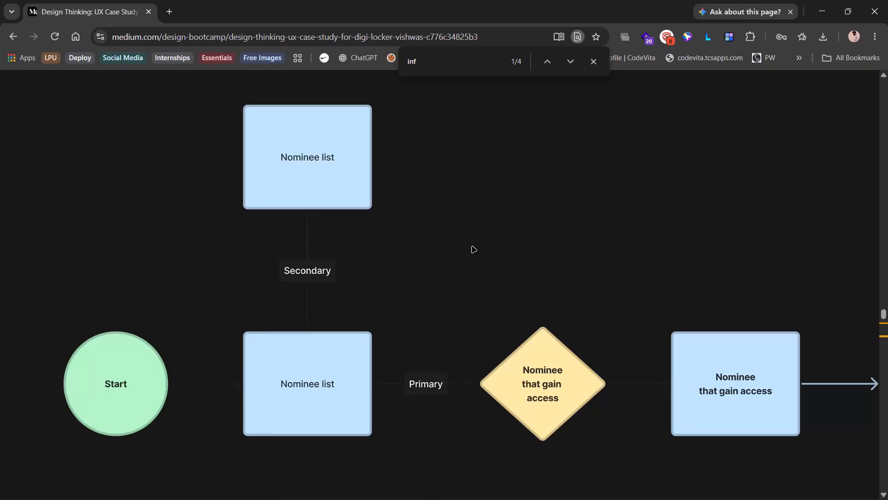
Switch to Figma and label the green square connected to the Start circle "Nominee List".
{"action": "key", "text": "alt+Tab"}
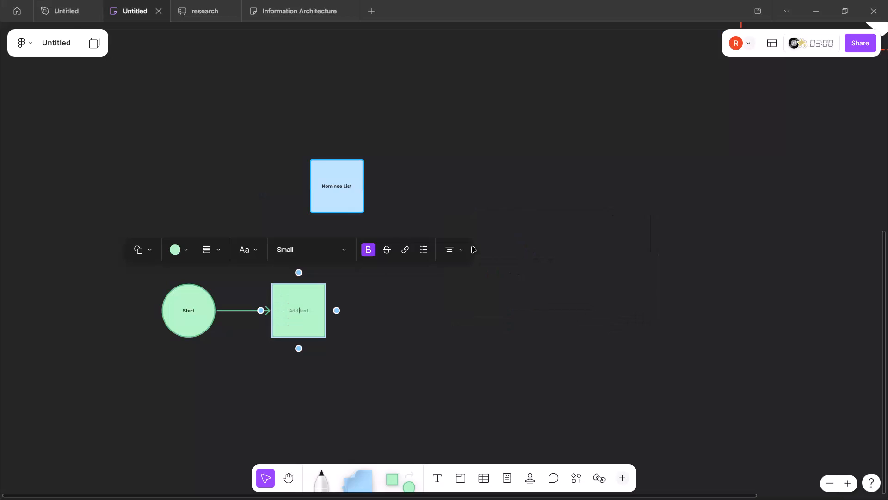
{"action": "type", "text": "Nominee List"}
{"action": "key", "text": "ctrl+a"}
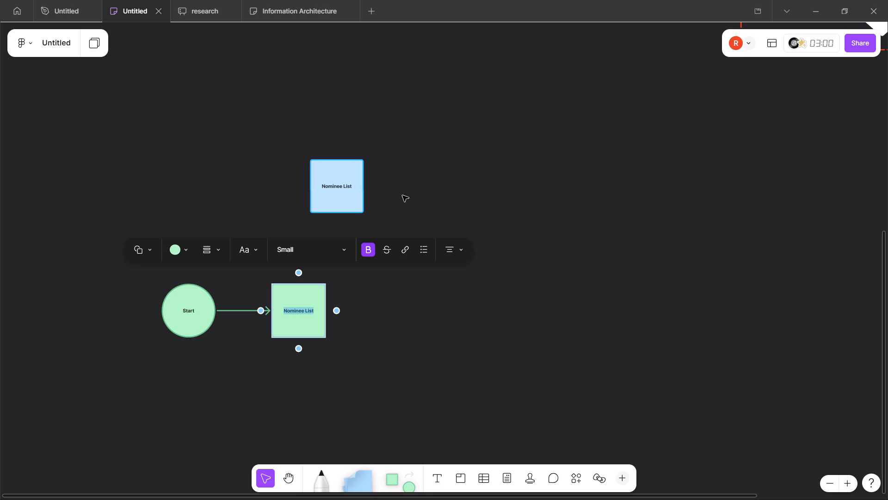
{"action": "left_click", "coordinate": [351, 298]}
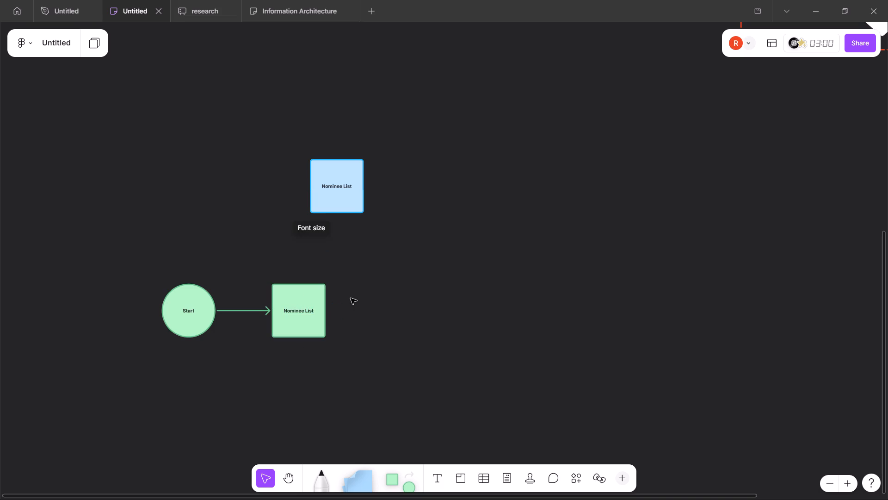
Move the green Nominee List square so it lines up directly beneath the blue Nominee List square.
{"action": "key", "text": "alt+Tab"}
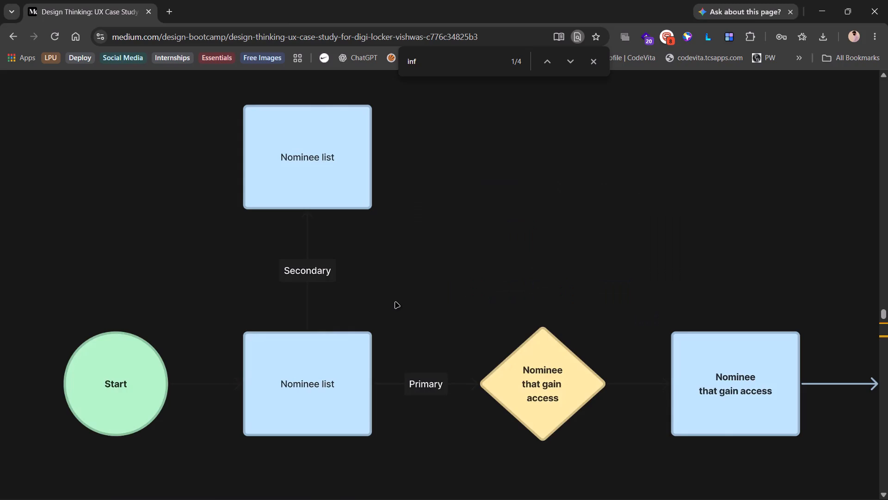
{"action": "key", "text": "alt+Tab"}
{"action": "left_click", "coordinate": [316, 314]}
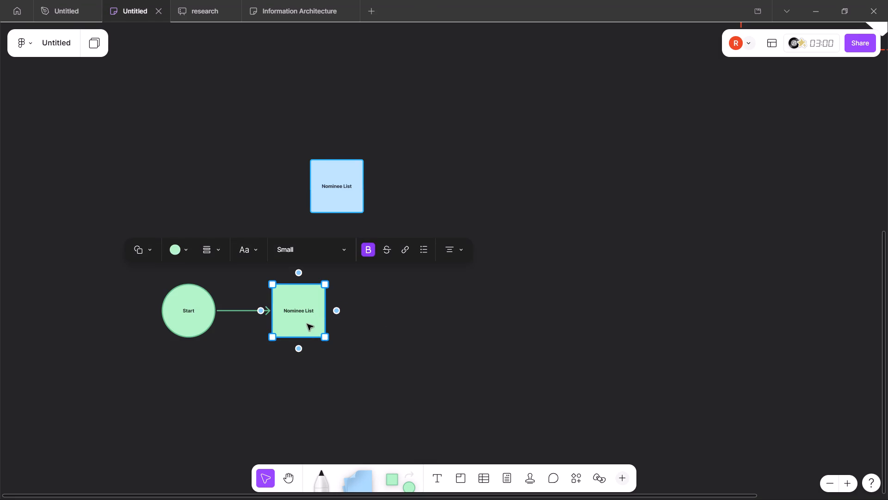
{"action": "left_click_drag", "start_coordinate": [307, 324], "coordinate": [348, 320]}
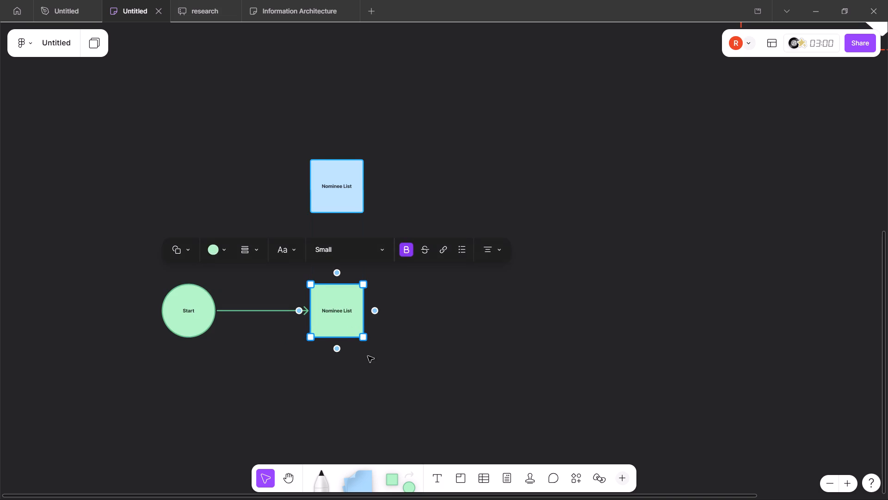
{"action": "left_click", "coordinate": [368, 356]}
Draw a connector arrow from the top of the green Nominee List square up to the blue Nominee List square.
{"action": "left_click", "coordinate": [362, 265]}
{"action": "scroll", "coordinate": [362, 265], "scroll_direction": "up", "scroll_amount": 1}
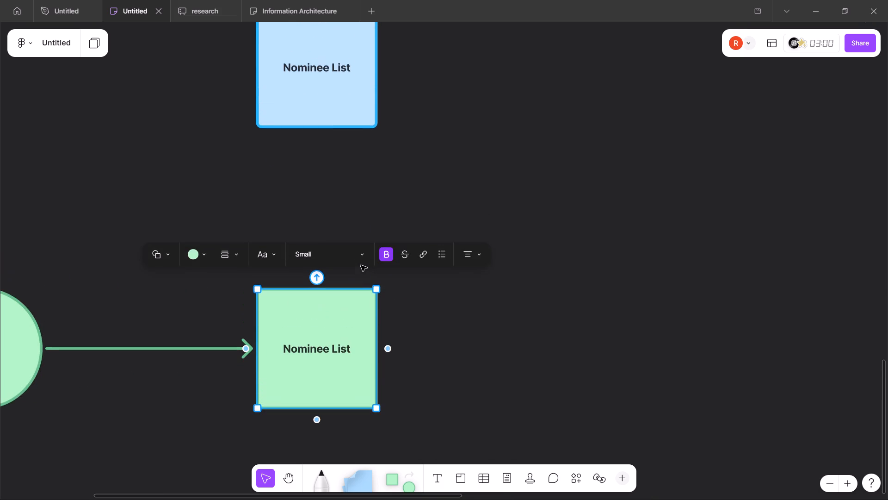
{"action": "left_click_drag", "start_coordinate": [314, 275], "coordinate": [318, 140]}
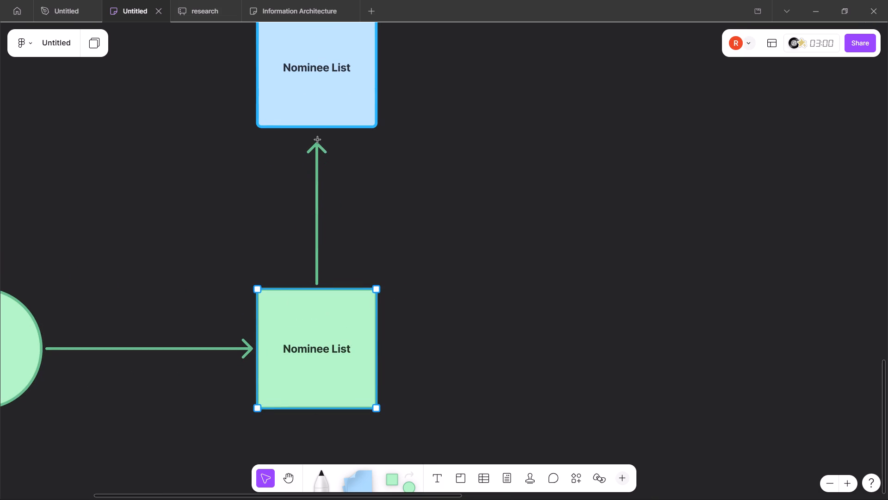
{"action": "left_click_drag", "start_coordinate": [318, 140], "coordinate": [318, 127]}
{"action": "left_click", "coordinate": [461, 140]}
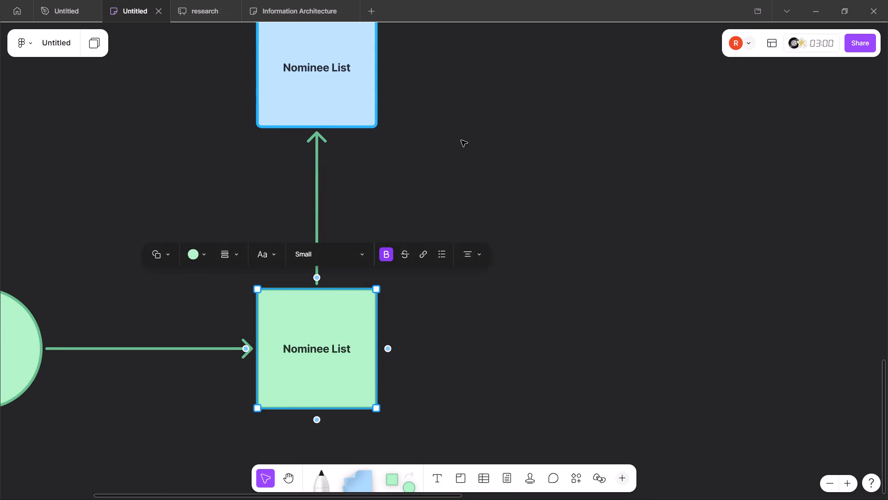
Move the Start circle horizontally closer to the green Nominee List square, keeping both in one row.
{"action": "scroll", "coordinate": [260, 213], "scroll_direction": "up", "scroll_amount": 3}
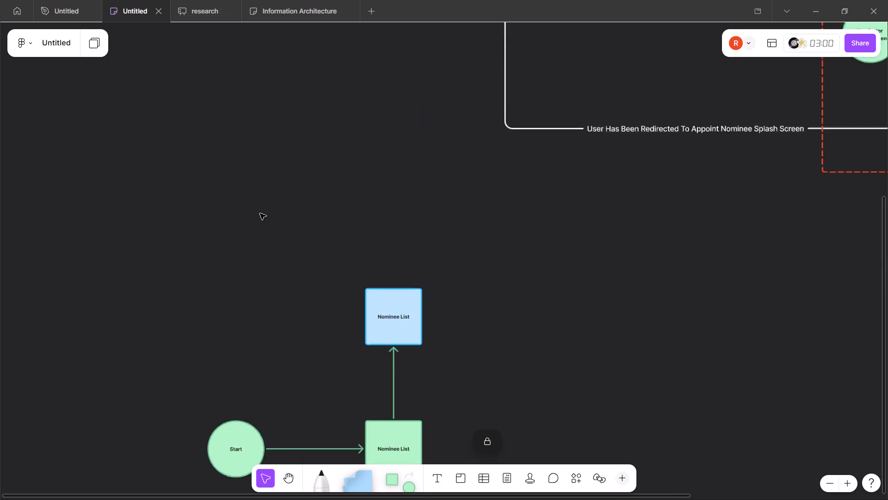
{"action": "scroll", "coordinate": [260, 213], "scroll_direction": "down", "scroll_amount": 1}
{"action": "scroll", "coordinate": [216, 234], "scroll_direction": "down", "scroll_amount": 1}
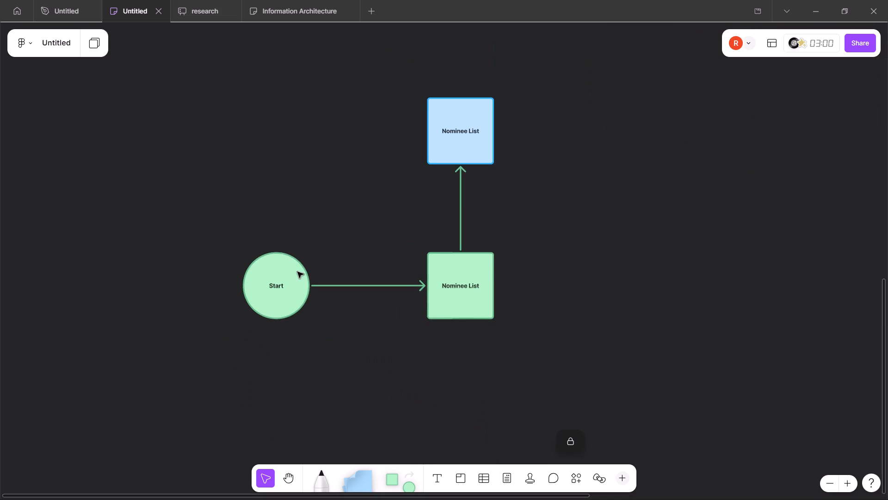
{"action": "left_click", "coordinate": [298, 272]}
{"action": "left_click_drag", "start_coordinate": [293, 272], "coordinate": [310, 272]}
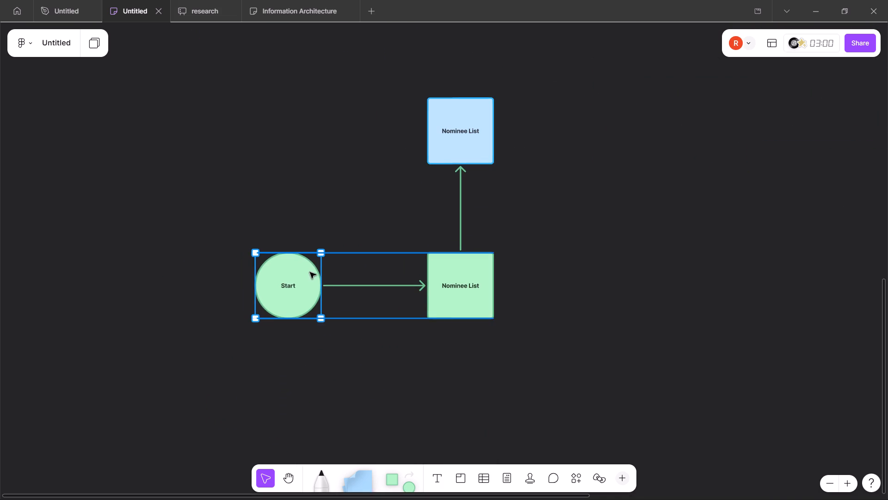
{"action": "left_click_drag", "start_coordinate": [310, 272], "coordinate": [319, 272]}
{"action": "left_click", "coordinate": [570, 265]}
Compare the flowchart with the reference diagram in Chrome, checking the connector between the two Nominee list boxes.
{"action": "key", "text": "alt+Tab"}
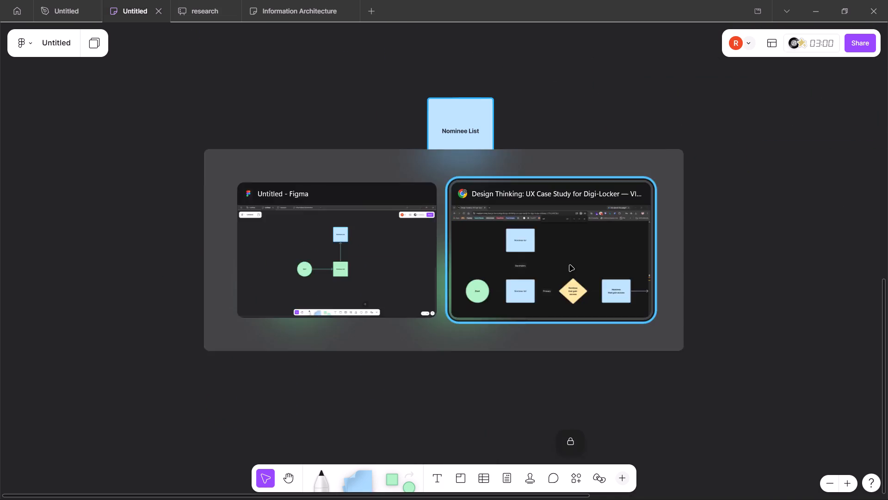
{"action": "key", "text": "alt+Tab"}
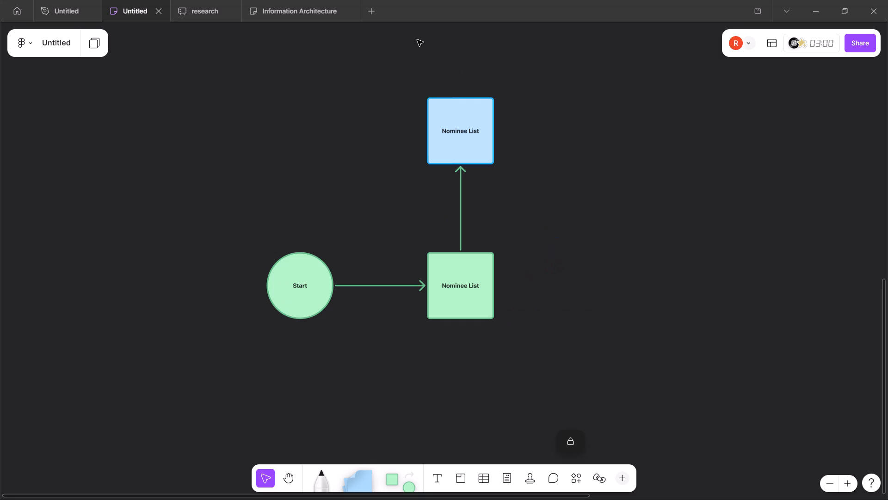
{"action": "key", "text": "alt+Tab"}
{"action": "key", "text": "alt+Tab"}
{"action": "key", "text": "alt+Tab"}
{"action": "key", "text": "alt+Tab"}
{"action": "key", "text": "alt+Tab"}
{"action": "key", "text": "alt+Tab"}
Add the text label "Secondary" to the vertical connector between the two Nominee List squares.
{"action": "left_click", "coordinate": [462, 215]}
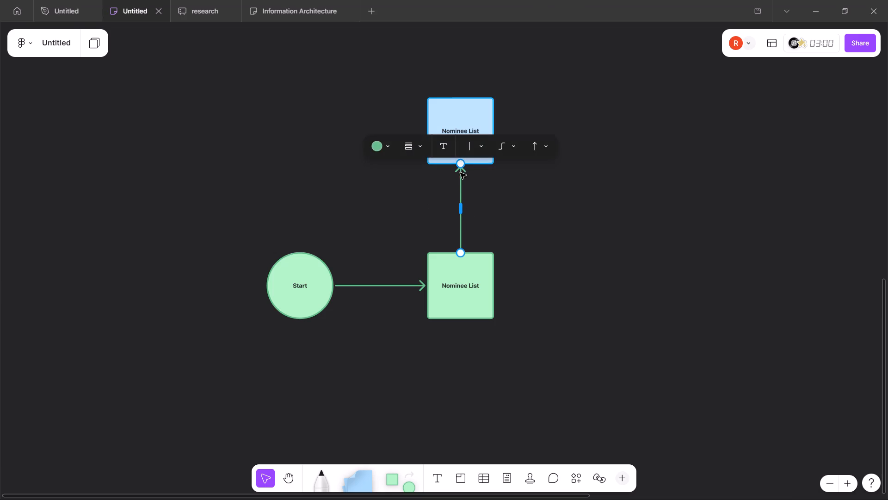
{"action": "left_click", "coordinate": [448, 149]}
{"action": "type", "text": "Seconda"}
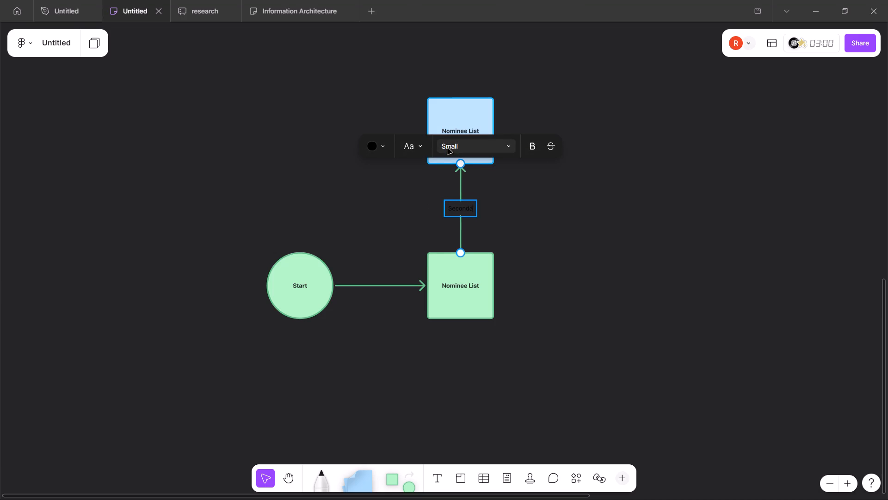
{"action": "key", "text": "BackSpace"}
{"action": "key", "text": "BackSpace"}
{"action": "key", "text": "BackSpace"}
{"action": "key", "text": "BackSpace"}
{"action": "key", "text": "BackSpace"}
{"action": "key", "text": "BackSpace"}
{"action": "key", "text": "BackSpace"}
{"action": "key", "text": "BackSpace"}
{"action": "key", "text": "BackSpace"}
{"action": "key", "text": "BackSpace"}
{"action": "key", "text": "BackSpace"}
{"action": "key", "text": "BackSpace"}
{"action": "key", "text": "BackSpace"}
{"action": "key", "text": "BackSpace"}
{"action": "type", "text": "Secondary"}
Change the "Secondary" connector label's text colour to white.
{"action": "key", "text": "ctrl+a"}
{"action": "left_click", "coordinate": [381, 145]}
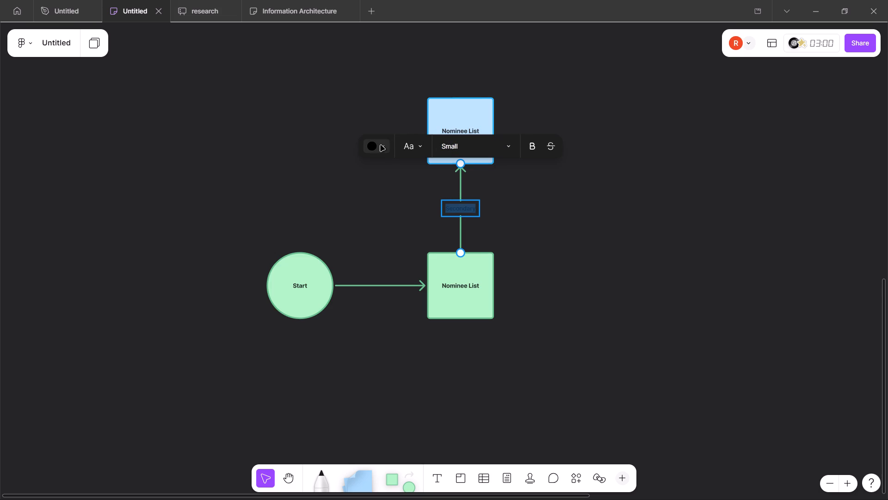
{"action": "left_click", "coordinate": [470, 98]}
{"action": "left_click", "coordinate": [581, 91]}
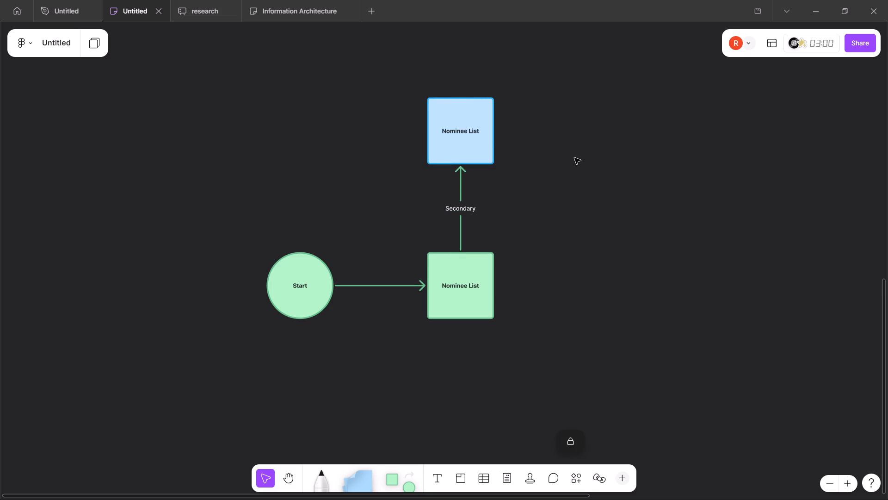
Check the reference diagram and make the "Secondary" connector label bold.
{"action": "key", "text": "alt+Tab"}
{"action": "key", "text": "alt+Tab"}
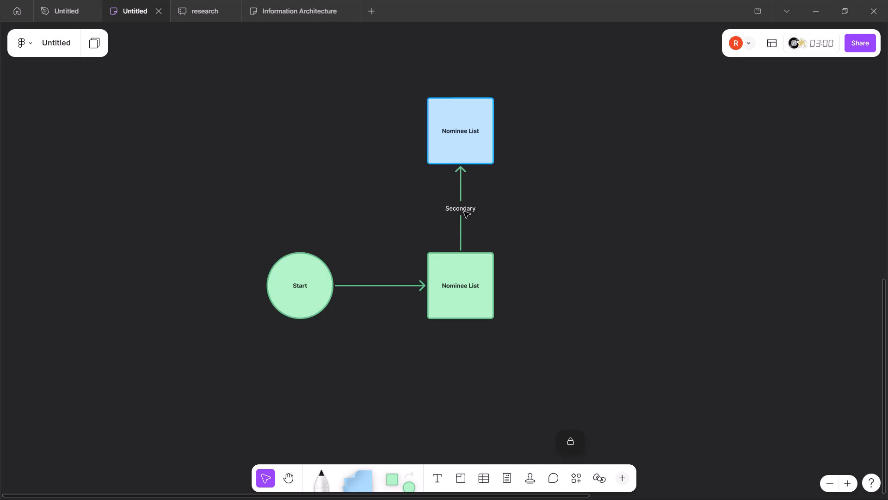
{"action": "left_click", "coordinate": [461, 215]}
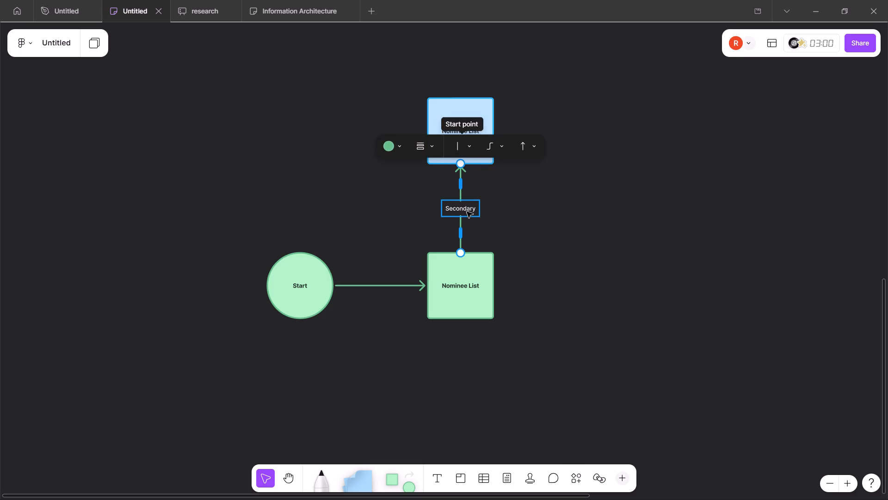
{"action": "double_click", "coordinate": [467, 210]}
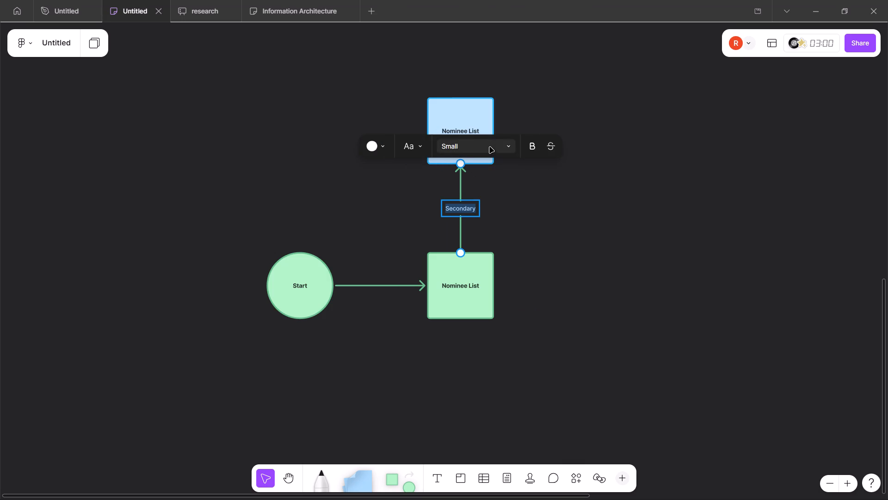
{"action": "left_click", "coordinate": [533, 144]}
{"action": "left_click", "coordinate": [548, 166]}
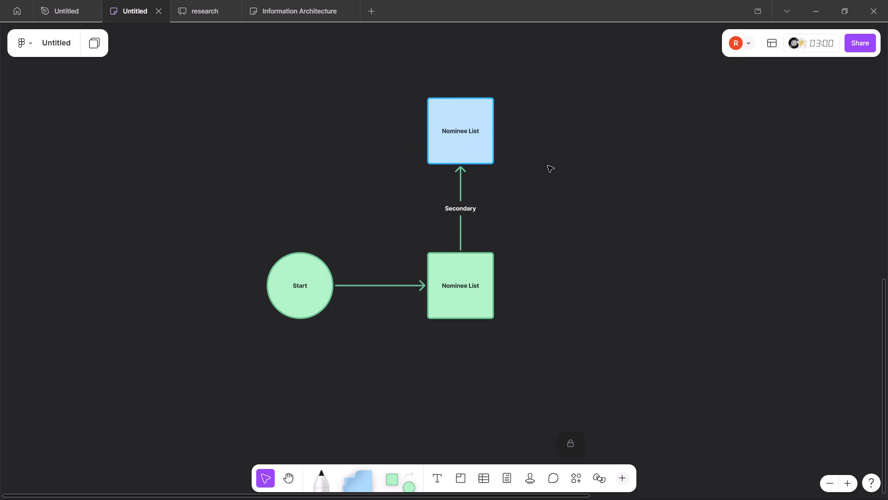
Extend a connector to the right from the green Nominee List square and add a diamond at its end.
{"action": "scroll", "coordinate": [570, 185], "scroll_direction": "left", "scroll_amount": 1}
{"action": "key", "text": "alt+Tab"}
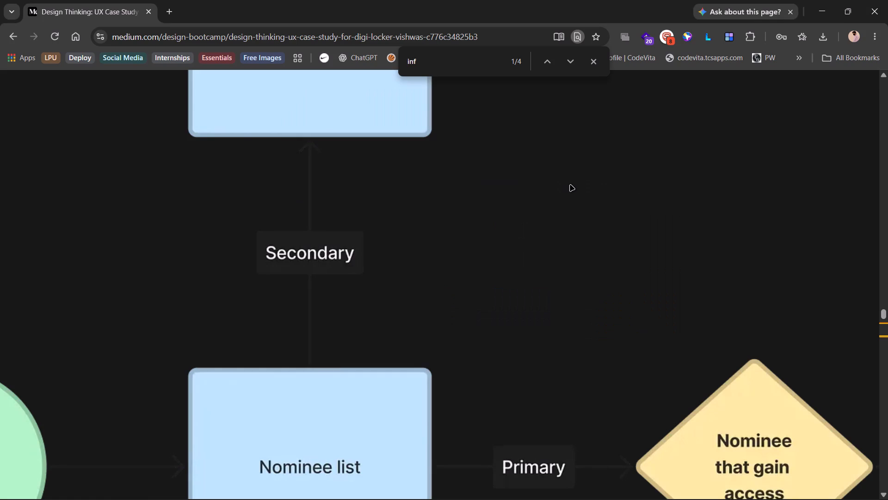
{"action": "scroll", "coordinate": [570, 185], "scroll_direction": "down", "scroll_amount": 1}
{"action": "key", "text": "alt+Tab"}
{"action": "left_click", "coordinate": [360, 266]}
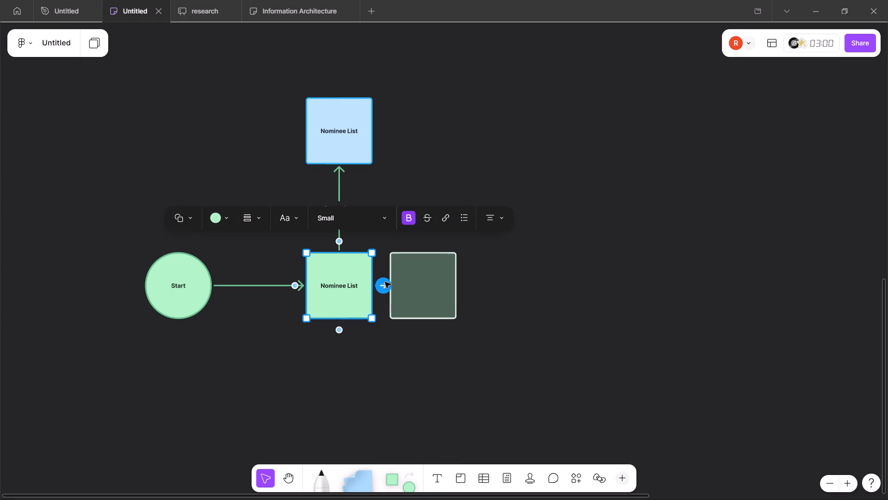
{"action": "left_click_drag", "start_coordinate": [382, 287], "coordinate": [448, 285]}
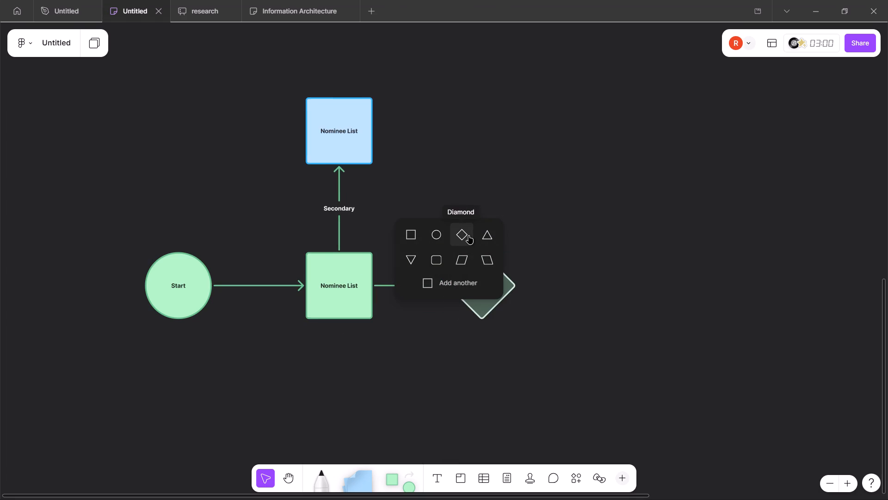
{"action": "left_click", "coordinate": [469, 236]}
Label the new diamond "Nominee that gain access", checking the wording against the reference diagram in Chrome.
{"action": "key", "text": "alt+Tab"}
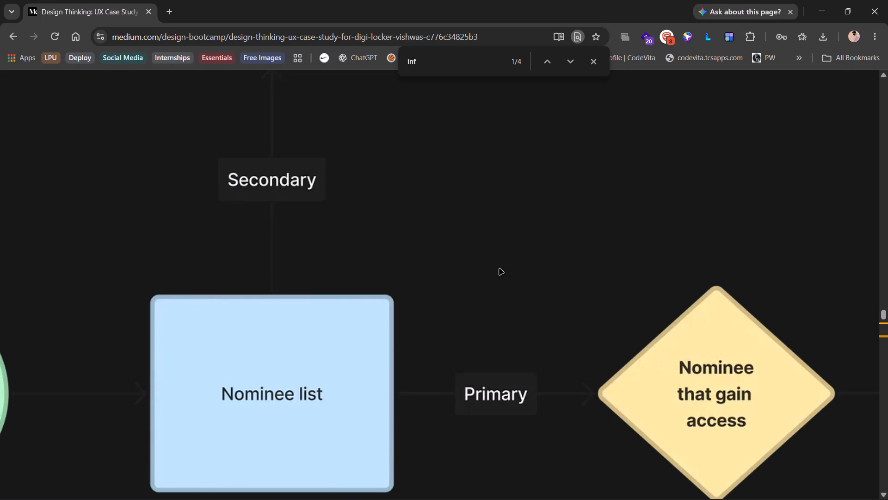
{"action": "key", "text": "alt+Tab"}
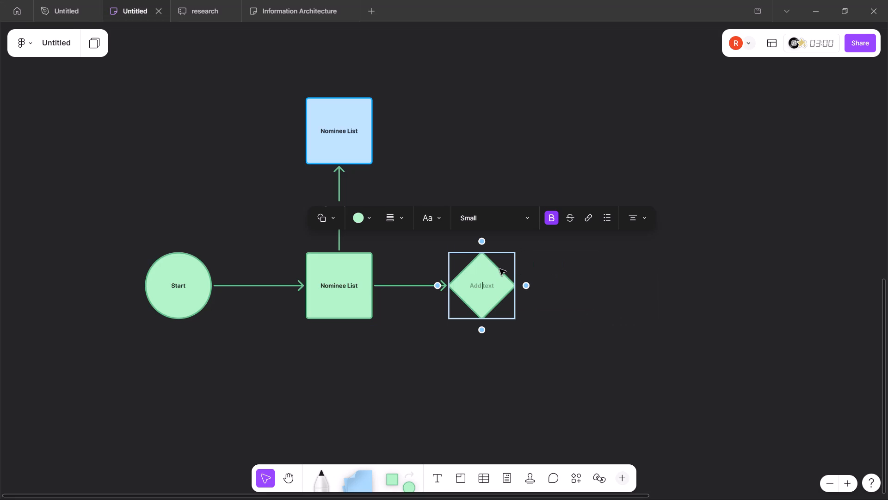
{"action": "type", "text": "Nominee That"}
{"action": "key", "text": "space"}
{"action": "key", "text": "BackSpace"}
{"action": "key", "text": "BackSpace"}
{"action": "key", "text": "BackSpace"}
{"action": "key", "text": "BackSpace"}
{"action": "key", "text": "BackSpace"}
{"action": "key", "text": "alt+Tab"}
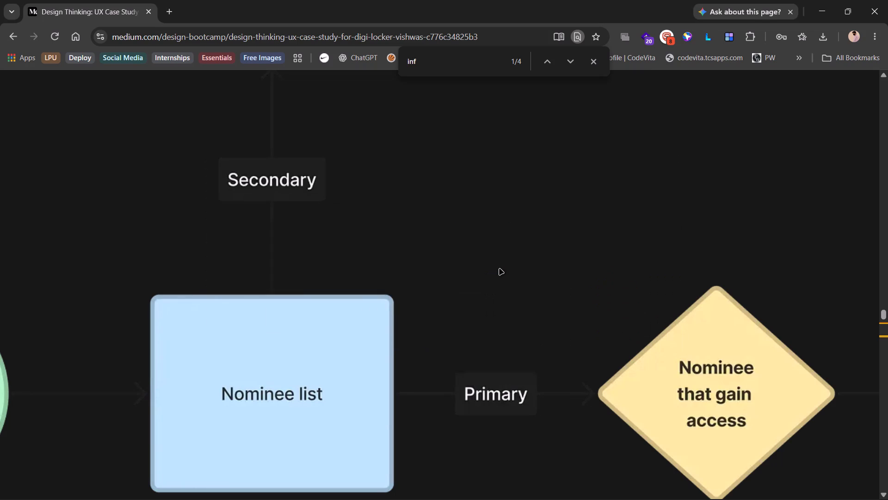
{"action": "key", "text": "alt+Tab"}
{"action": "type", "text": "that"}
{"action": "key", "text": "space"}
{"action": "key", "text": "alt+Tab"}
{"action": "key", "text": "alt+Tab"}
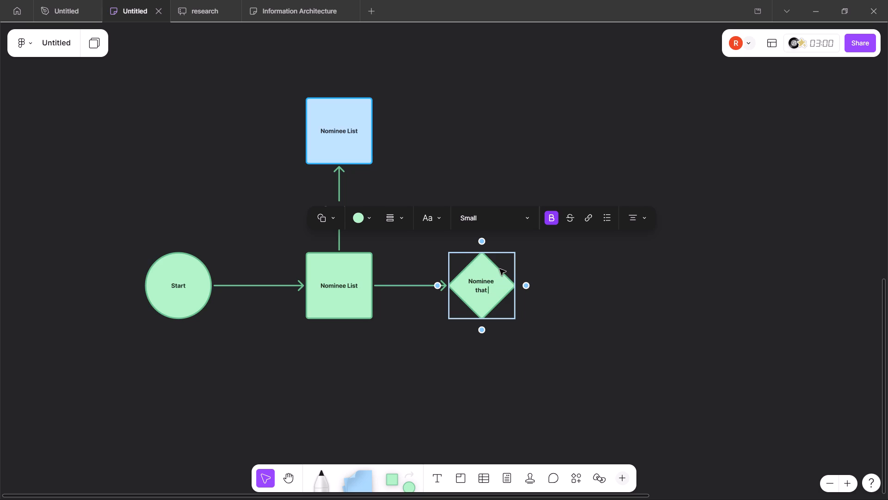
{"action": "type", "text": "gain"}
{"action": "key", "text": "space"}
{"action": "key", "text": "alt+Tab"}
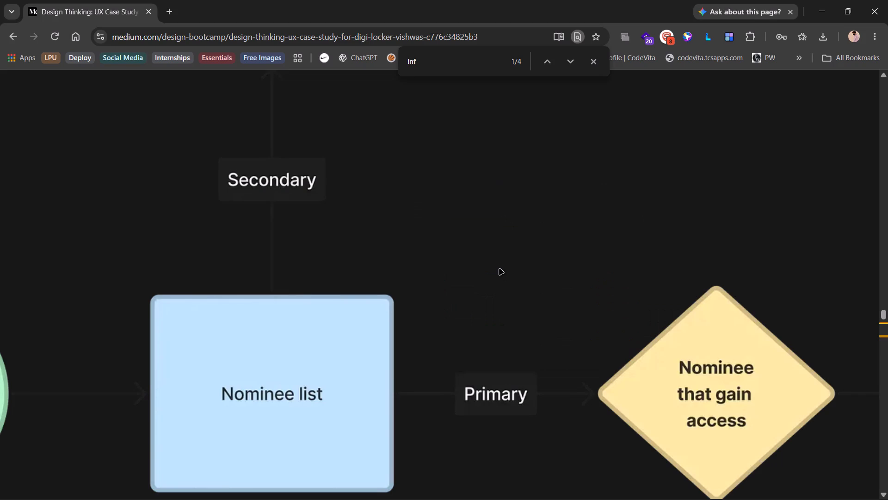
{"action": "key", "text": "alt+Tab"}
{"action": "type", "text": "acce"}
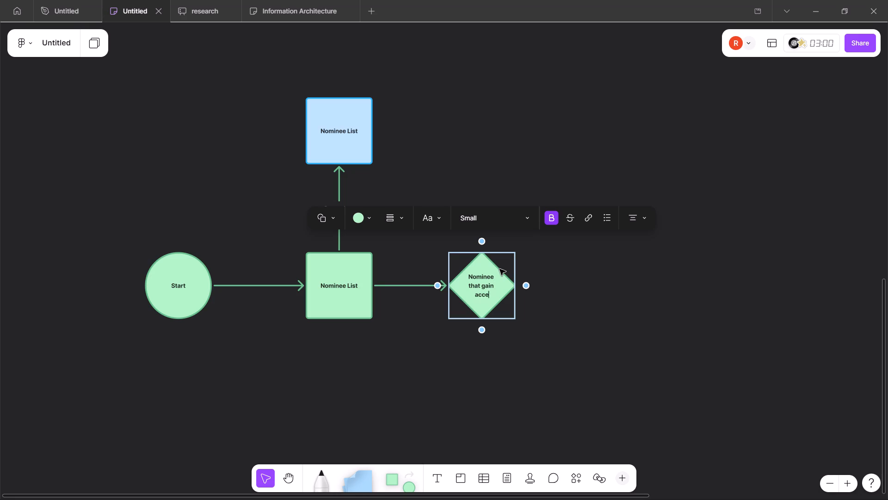
{"action": "key", "text": "alt+Tab"}
{"action": "key", "text": "alt+Tab"}
{"action": "type", "text": "ss"}
{"action": "left_click", "coordinate": [589, 280]}
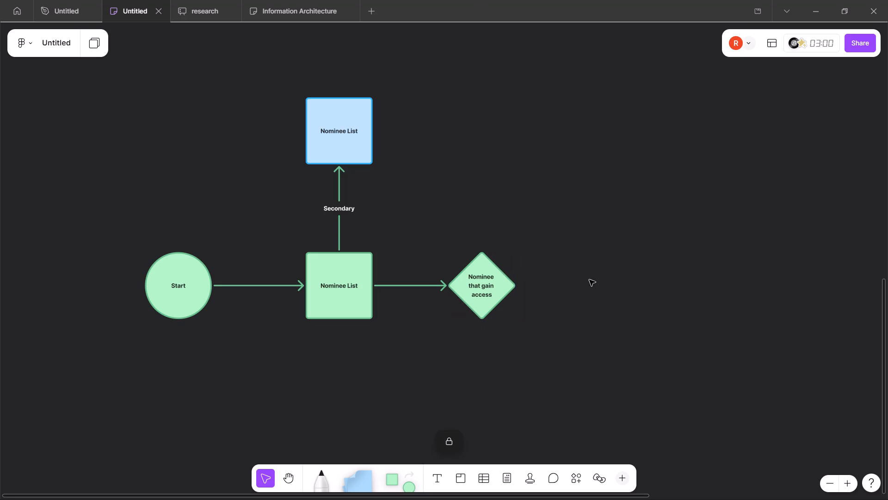
Add the text label "Primary" to the connector between the green Nominee List square and the diamond.
{"action": "key", "text": "alt+Tab"}
{"action": "key", "text": "alt+Tab"}
{"action": "left_click", "coordinate": [418, 288]}
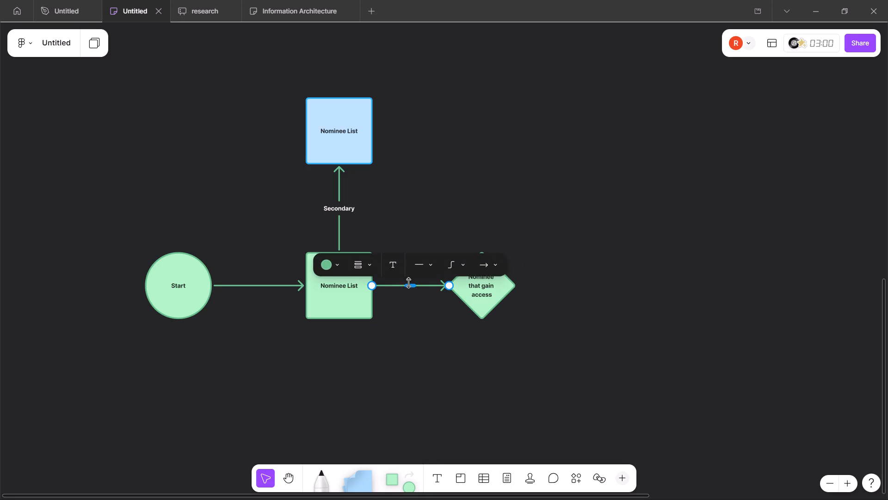
{"action": "left_click", "coordinate": [390, 270]}
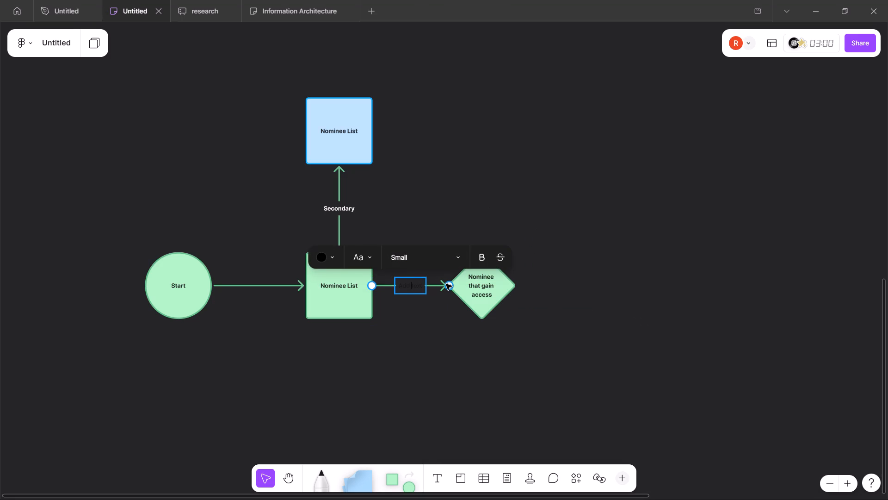
{"action": "type", "text": "OP"}
{"action": "key", "text": "BackSpace"}
{"action": "key", "text": "BackSpace"}
{"action": "key", "text": "BackSpace"}
{"action": "type", "text": "Primary"}
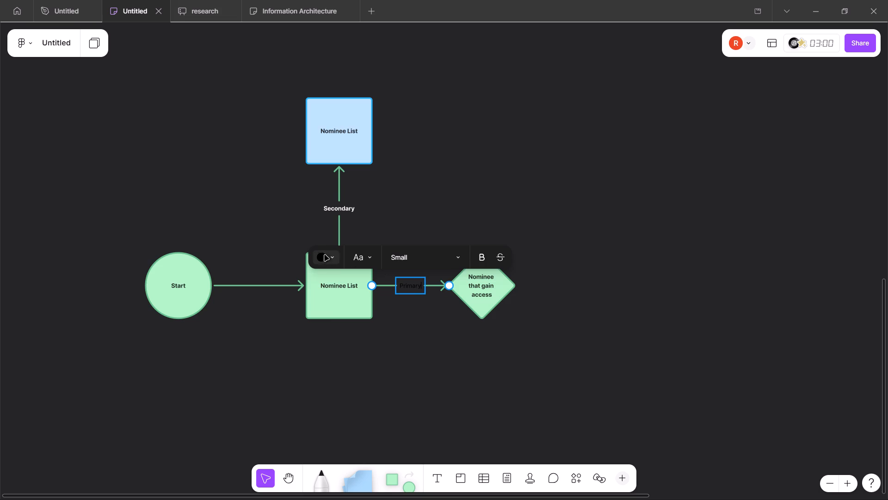
Change the "Primary" connector label's text colour to white.
{"action": "left_click", "coordinate": [332, 258]}
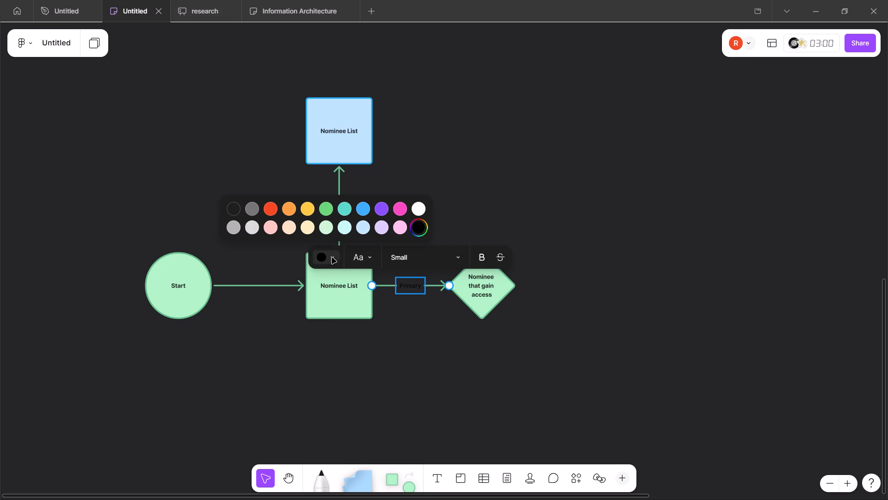
{"action": "left_click", "coordinate": [420, 211]}
{"action": "left_click", "coordinate": [546, 176]}
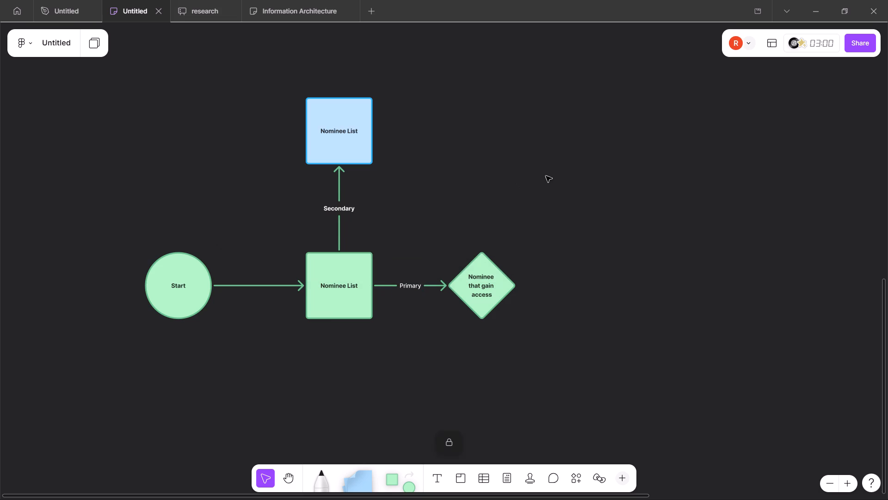
Make the "Primary" connector label bold.
{"action": "double_click", "coordinate": [350, 322]}
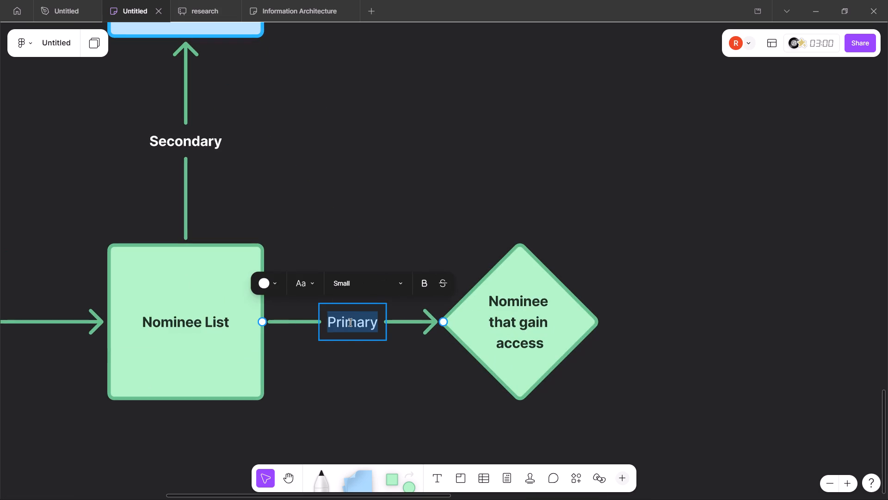
{"action": "left_click", "coordinate": [429, 277]}
{"action": "left_click", "coordinate": [454, 111]}
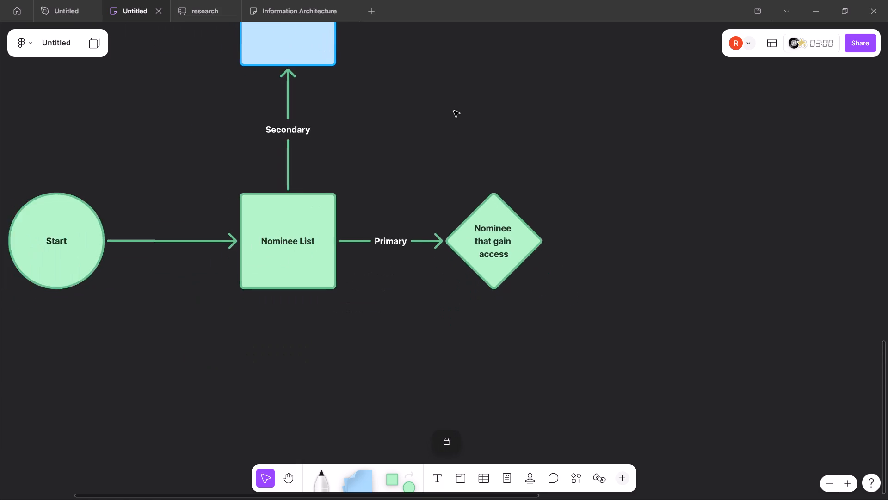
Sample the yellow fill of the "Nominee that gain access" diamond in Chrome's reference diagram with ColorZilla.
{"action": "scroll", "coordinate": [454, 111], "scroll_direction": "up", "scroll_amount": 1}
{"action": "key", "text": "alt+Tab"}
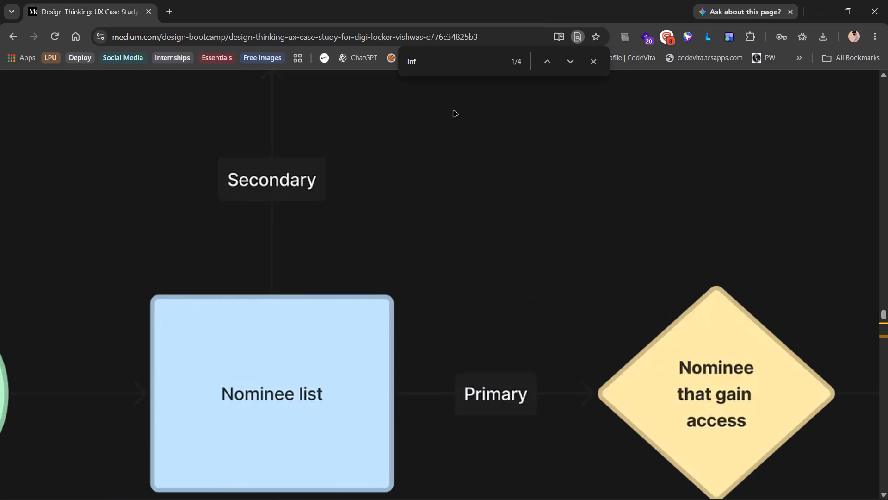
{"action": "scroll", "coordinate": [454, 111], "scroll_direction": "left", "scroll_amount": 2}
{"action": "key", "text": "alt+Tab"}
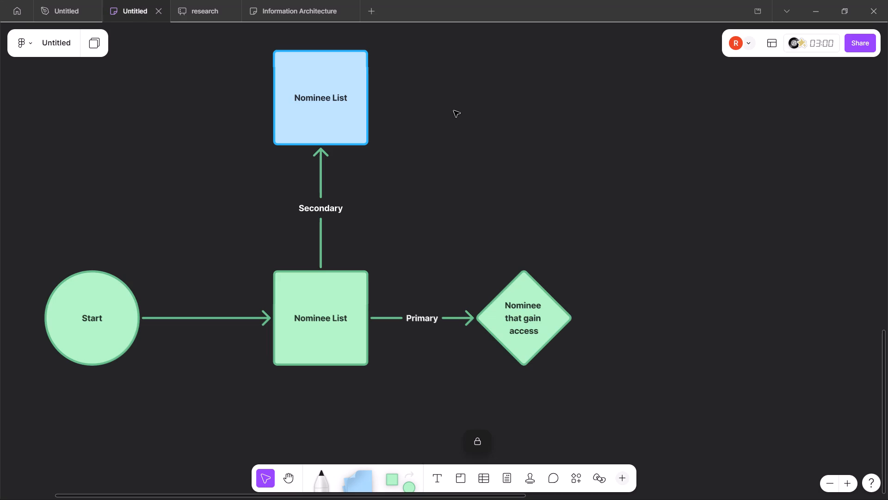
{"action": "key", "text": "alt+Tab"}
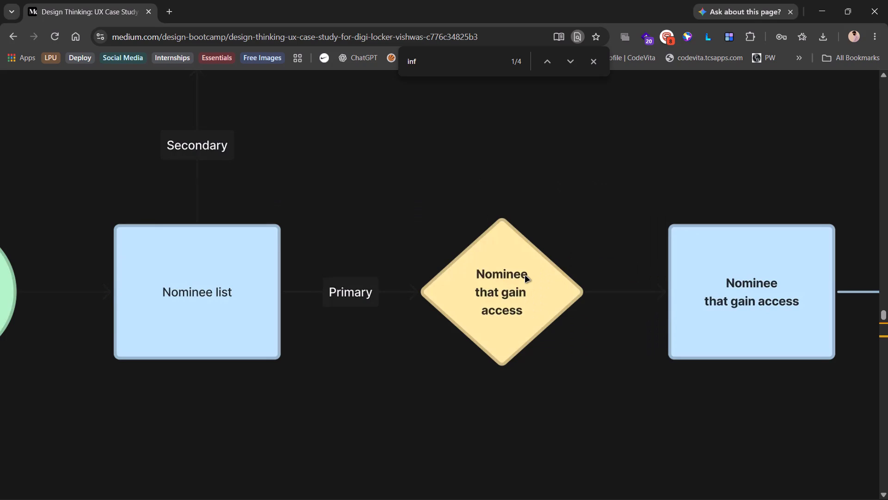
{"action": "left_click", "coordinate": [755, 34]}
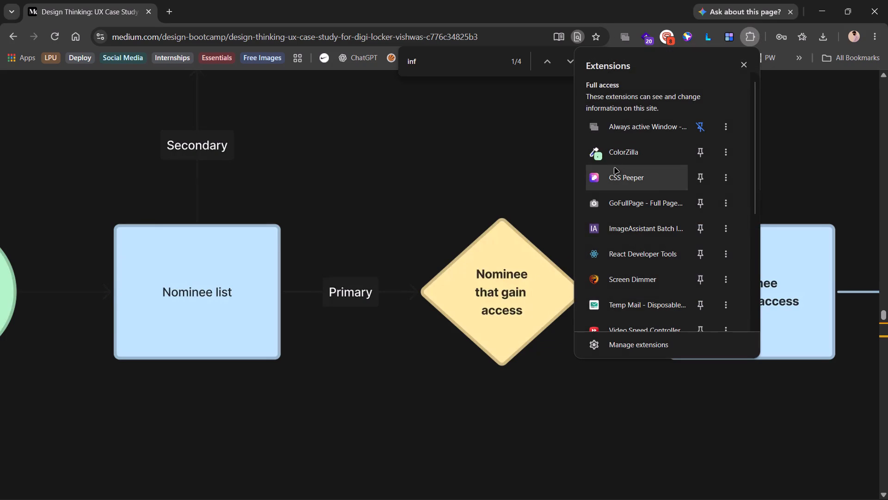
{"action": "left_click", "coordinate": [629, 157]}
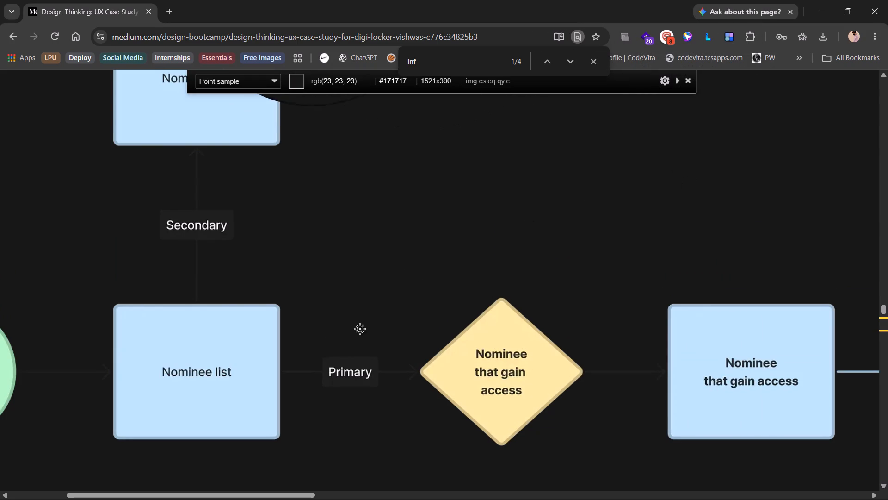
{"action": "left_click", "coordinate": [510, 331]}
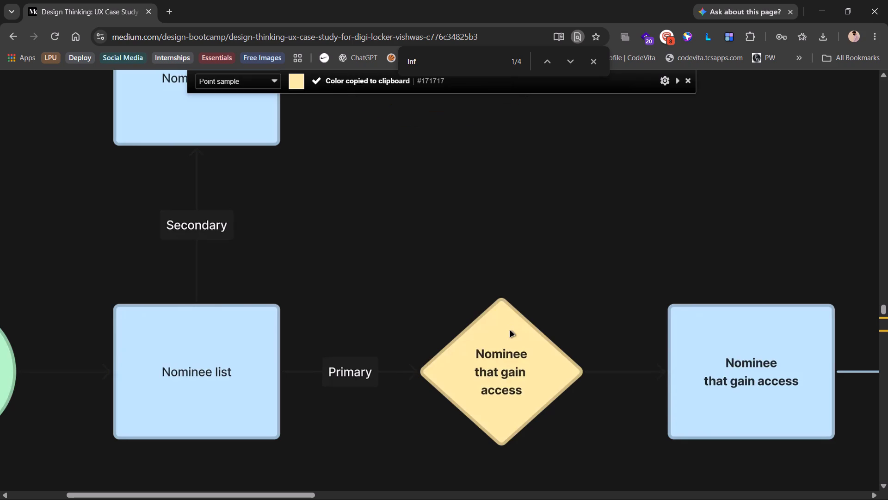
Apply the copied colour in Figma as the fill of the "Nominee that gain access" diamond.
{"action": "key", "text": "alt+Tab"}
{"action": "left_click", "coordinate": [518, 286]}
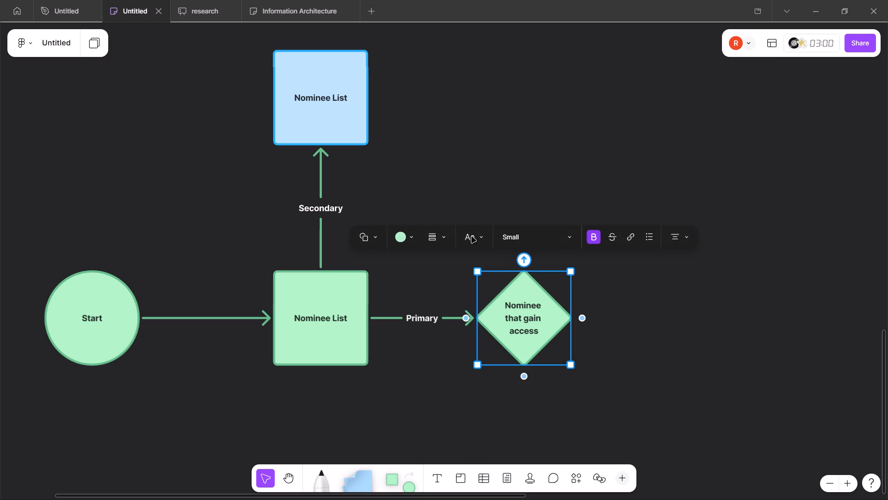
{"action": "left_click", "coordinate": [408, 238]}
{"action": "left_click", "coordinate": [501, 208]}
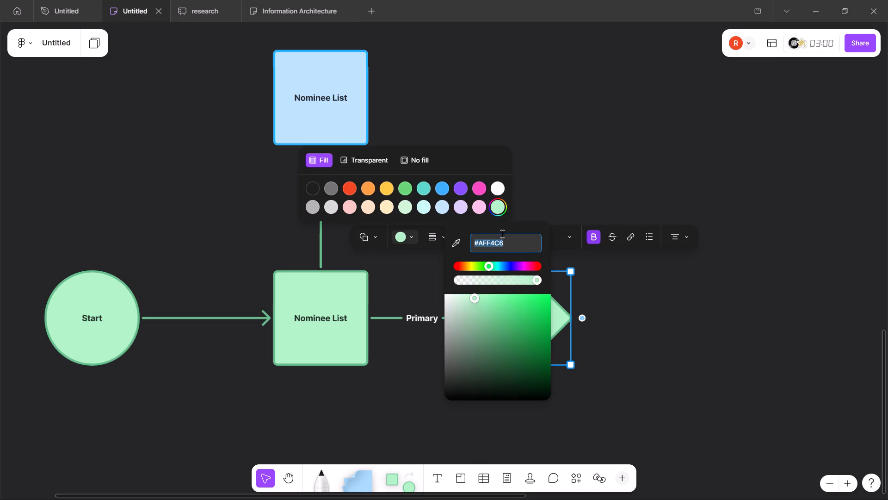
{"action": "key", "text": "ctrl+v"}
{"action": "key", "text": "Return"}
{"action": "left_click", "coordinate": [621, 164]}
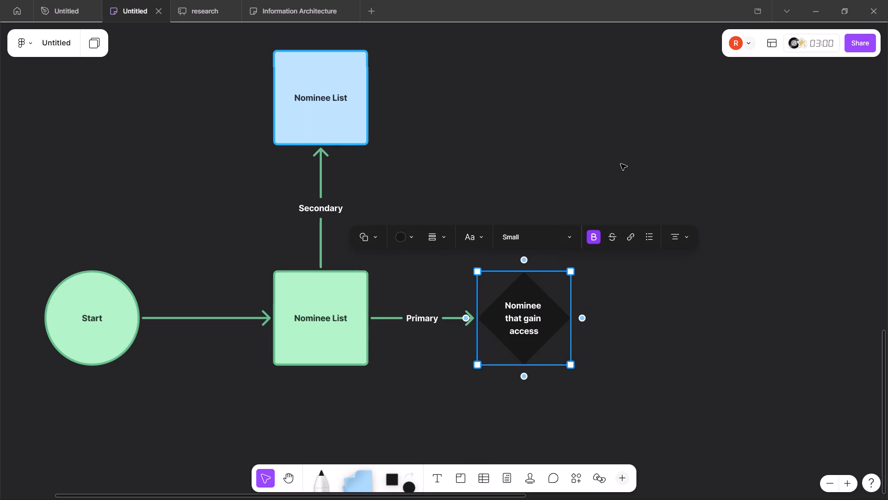
Sample the yellow #FFE9A3 from the reference diagram's diamond with ColorZilla and use it as the "Nominee that gain access" diamond's fill in Figma.
{"action": "key", "text": "alt+Tab"}
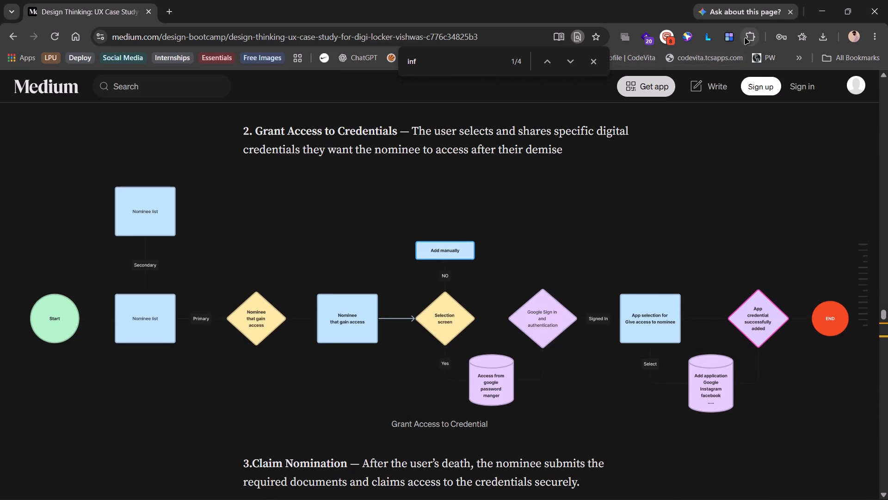
{"action": "left_click", "coordinate": [745, 38]}
{"action": "left_click", "coordinate": [653, 148]}
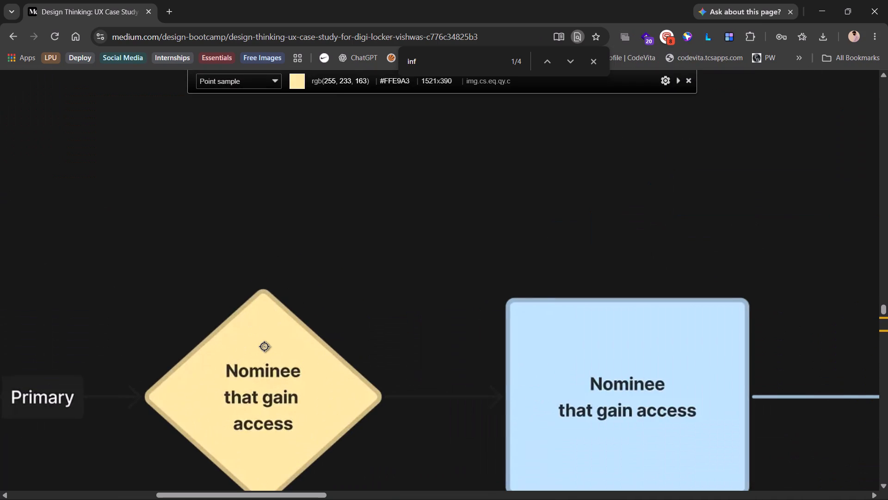
{"action": "left_click", "coordinate": [266, 333]}
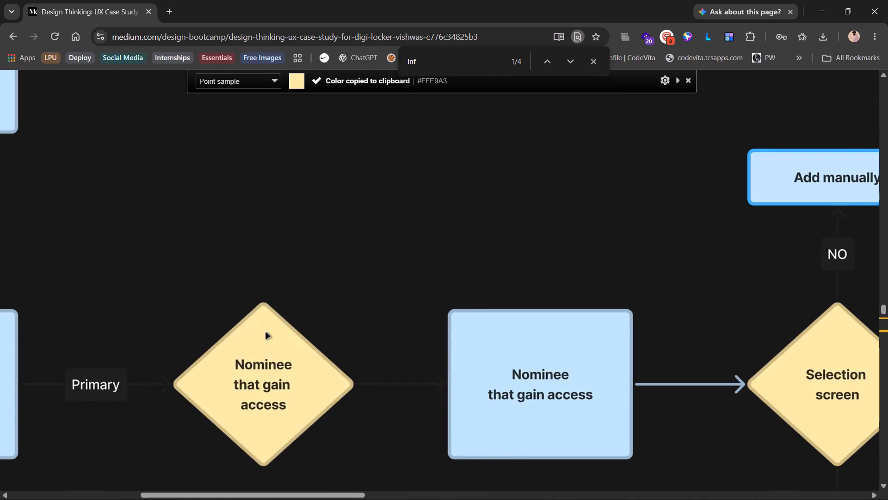
{"action": "key", "text": "alt+Tab"}
{"action": "left_click", "coordinate": [403, 238]}
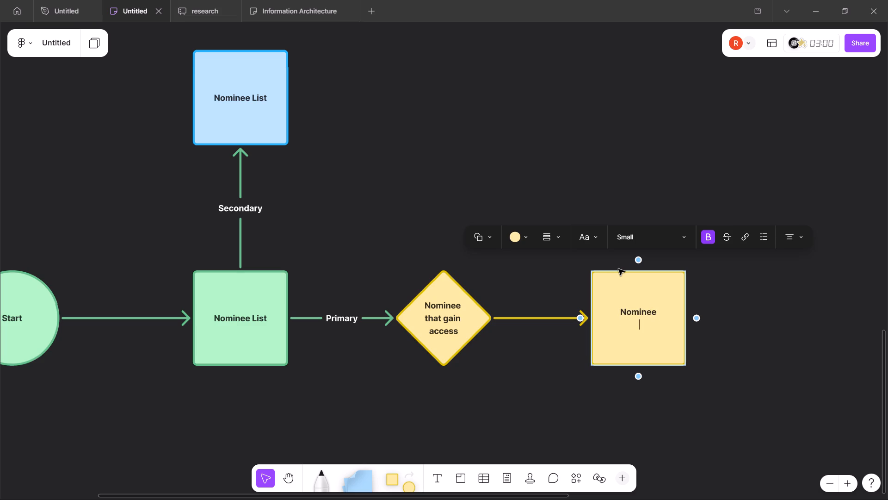
Complete the label of the yellow square after the diamond as "Nominee that gain access", without the line break after "Nominee".
{"action": "key", "text": "BackSpace"}
{"action": "key", "text": "BackSpace"}
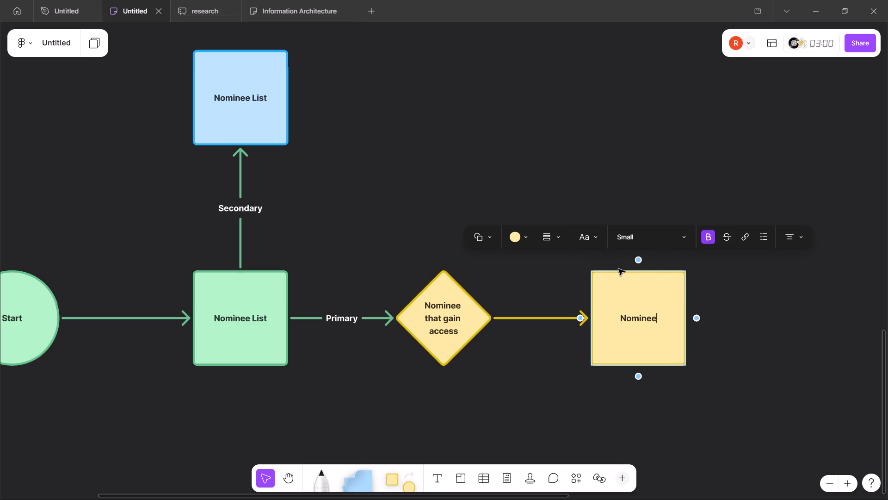
{"action": "key", "text": "space"}
{"action": "type", "text": "that"}
{"action": "key", "text": "space"}
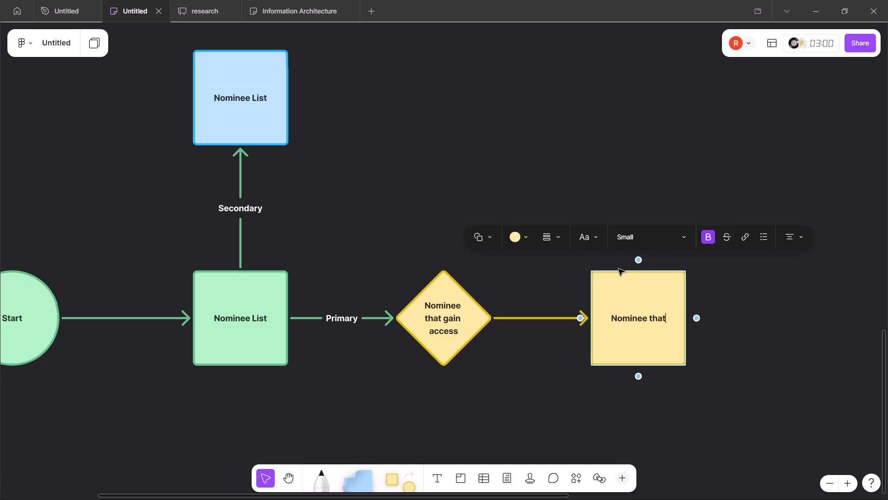
{"action": "type", "text": "gain access"}
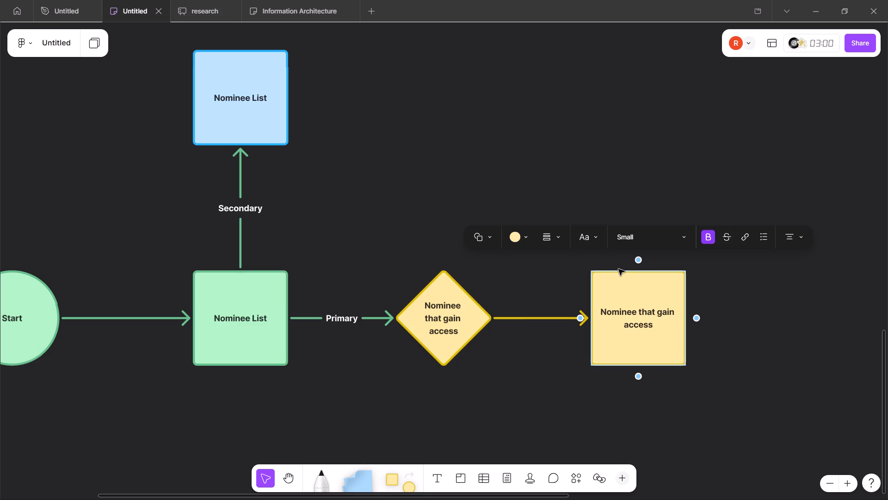
{"action": "left_click", "coordinate": [606, 192]}
Compare the Figma flowchart with Chrome's reference diagram around the "Nominee that gain access" shapes and what follows them.
{"action": "key", "text": "alt+Tab"}
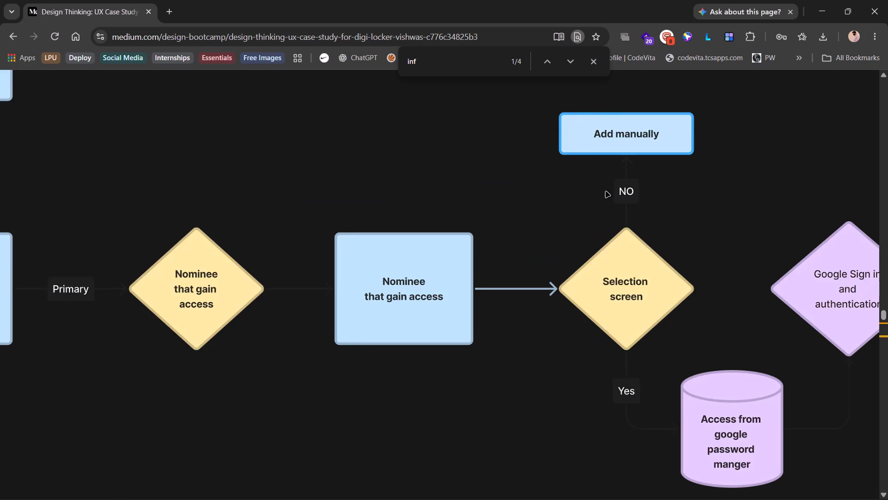
{"action": "key", "text": "alt+Tab"}
{"action": "key", "text": "alt+Tab"}
{"action": "key", "text": "alt+Tab"}
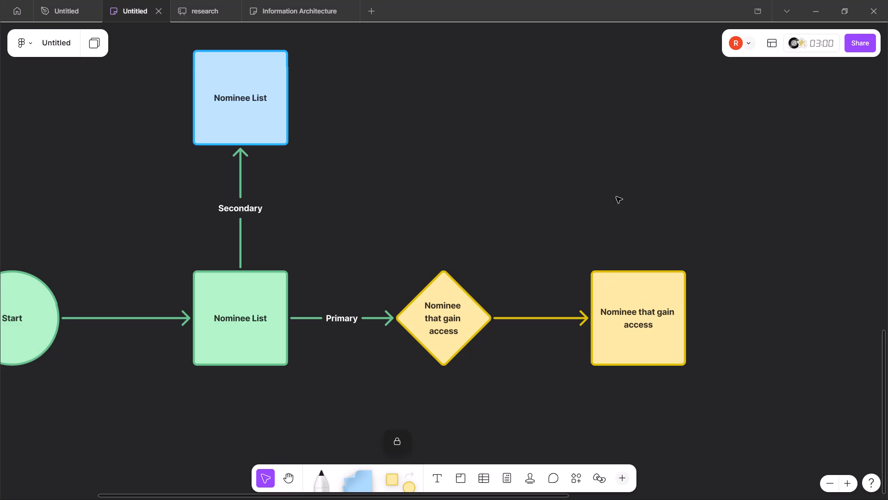
{"action": "left_click", "coordinate": [628, 203]}
{"action": "scroll", "coordinate": [535, 213], "scroll_direction": "left", "scroll_amount": 1}
{"action": "scroll", "coordinate": [535, 213], "scroll_direction": "right", "scroll_amount": 1}
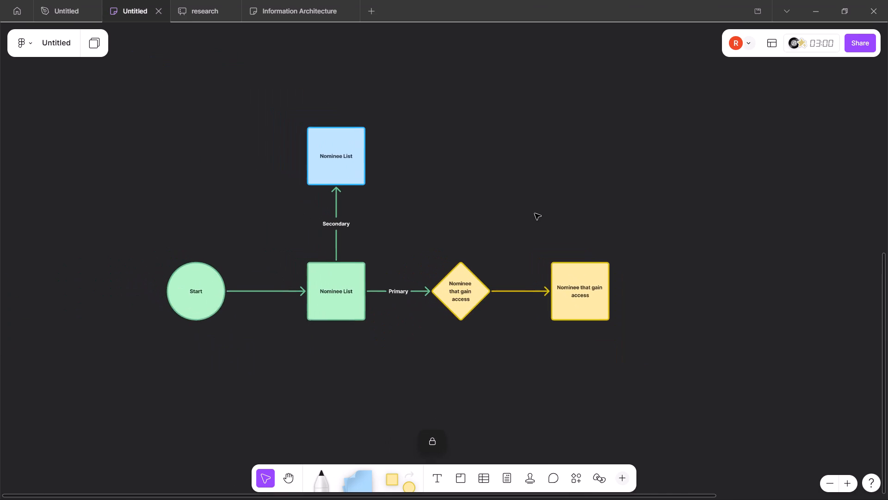
{"action": "scroll", "coordinate": [535, 213], "scroll_direction": "right", "scroll_amount": 1}
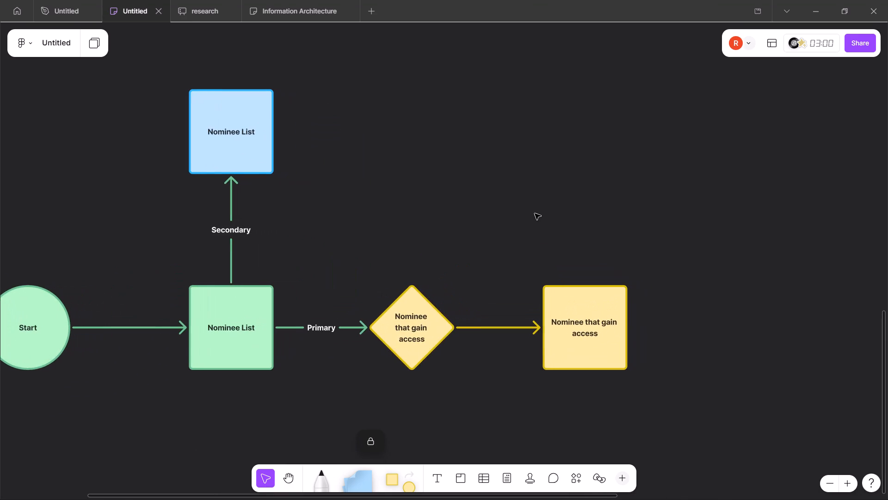
{"action": "key", "text": "alt+Tab"}
{"action": "key", "text": "alt+Tab"}
{"action": "key", "text": "alt+Tab"}
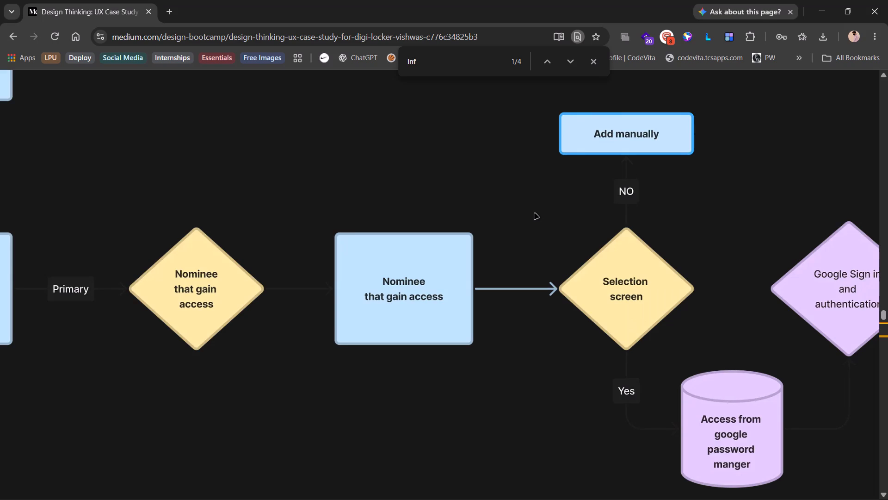
{"action": "scroll", "coordinate": [639, 210], "scroll_direction": "up", "scroll_amount": 1}
{"action": "key", "text": "alt+Tab"}
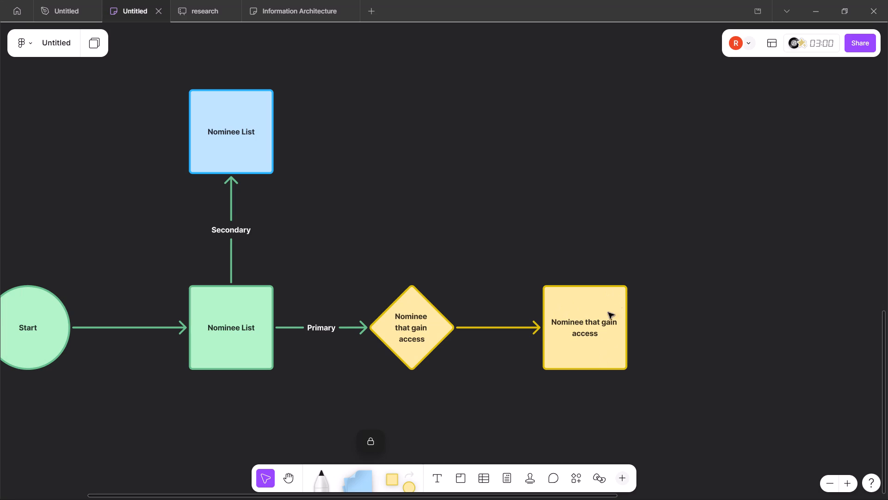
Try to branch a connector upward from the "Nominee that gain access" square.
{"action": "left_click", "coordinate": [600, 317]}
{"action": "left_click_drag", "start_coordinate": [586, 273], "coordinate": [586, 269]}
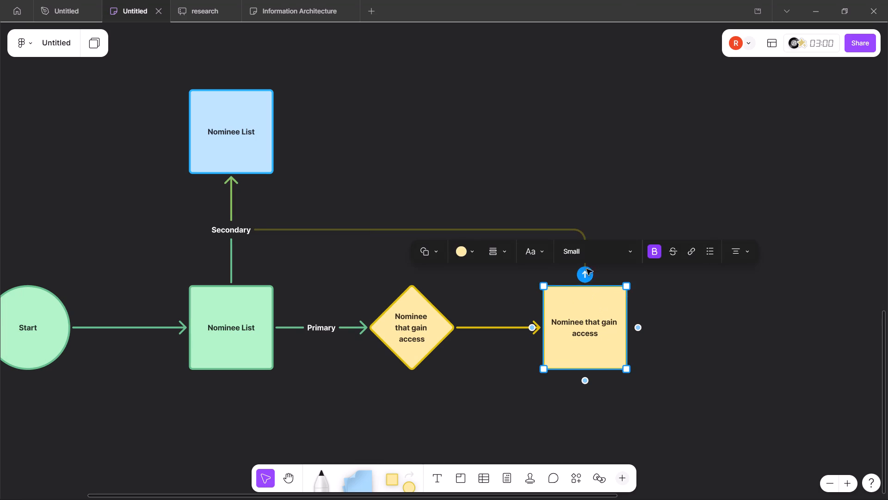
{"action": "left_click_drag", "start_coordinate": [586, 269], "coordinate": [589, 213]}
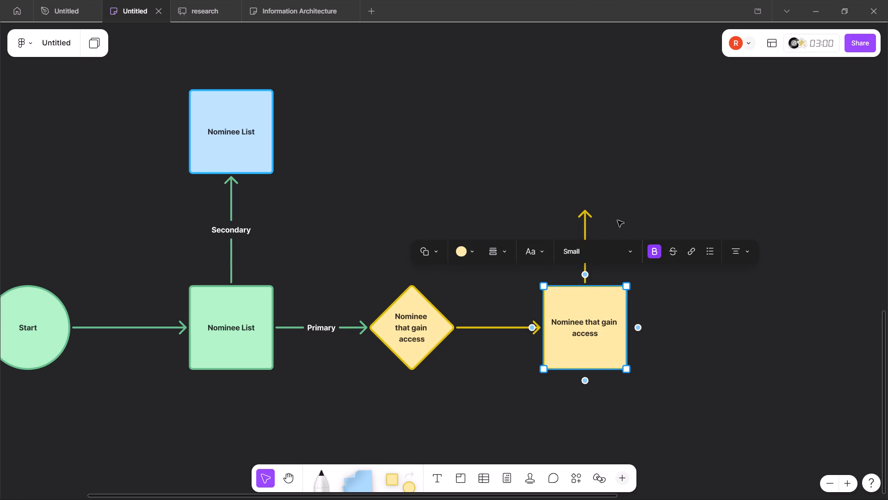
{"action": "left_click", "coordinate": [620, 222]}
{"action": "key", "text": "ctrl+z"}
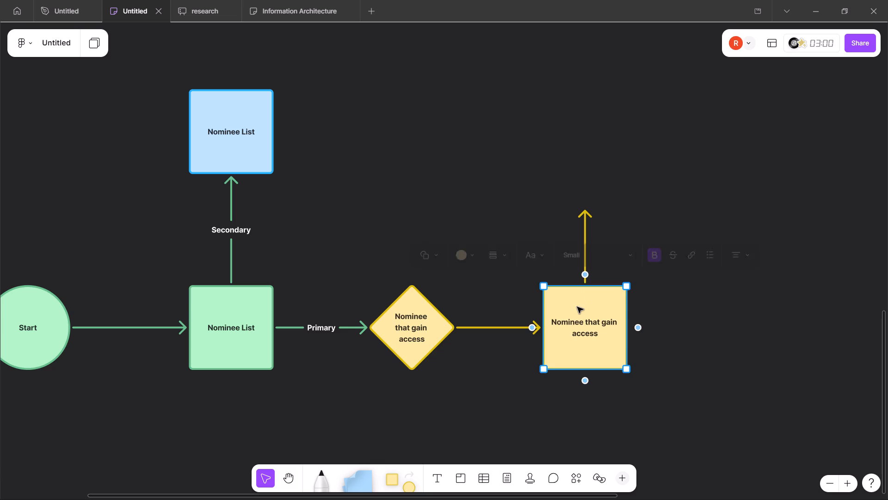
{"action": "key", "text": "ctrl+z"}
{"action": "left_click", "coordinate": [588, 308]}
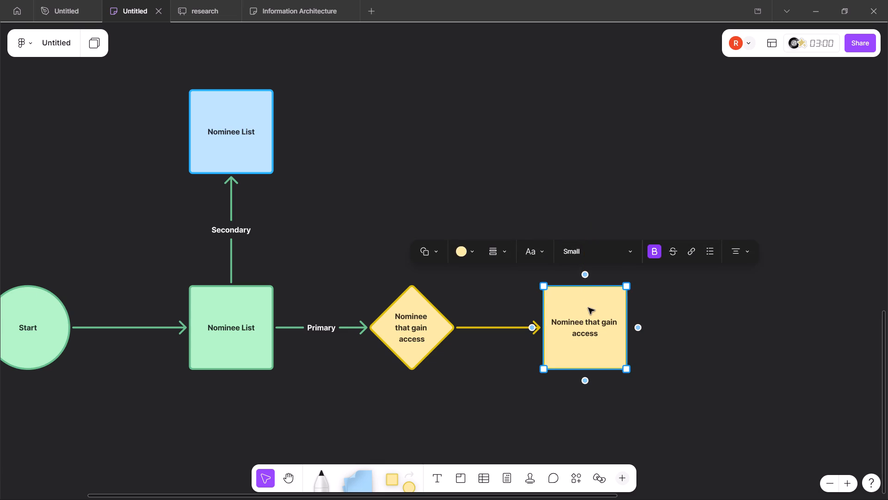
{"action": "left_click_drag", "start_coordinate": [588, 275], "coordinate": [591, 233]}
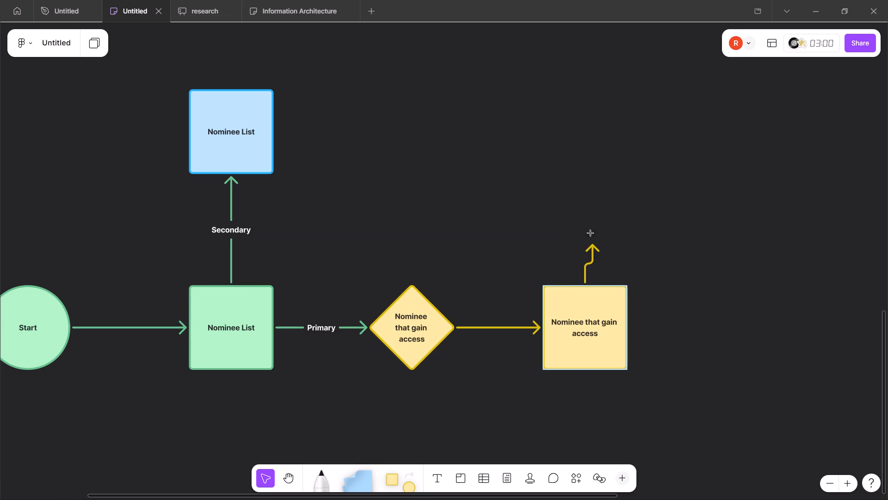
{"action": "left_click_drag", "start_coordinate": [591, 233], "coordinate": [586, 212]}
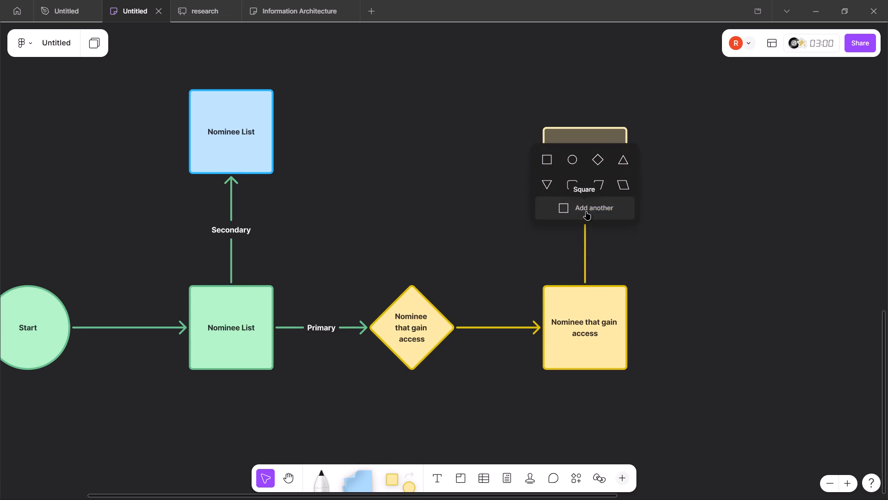
Take the blue from Chrome's reference diagram and set the "Nominee that gain access" square's fill in Figma to #BDE3FF.
{"action": "key", "text": "alt+Tab"}
{"action": "key", "text": "alt+Tab"}
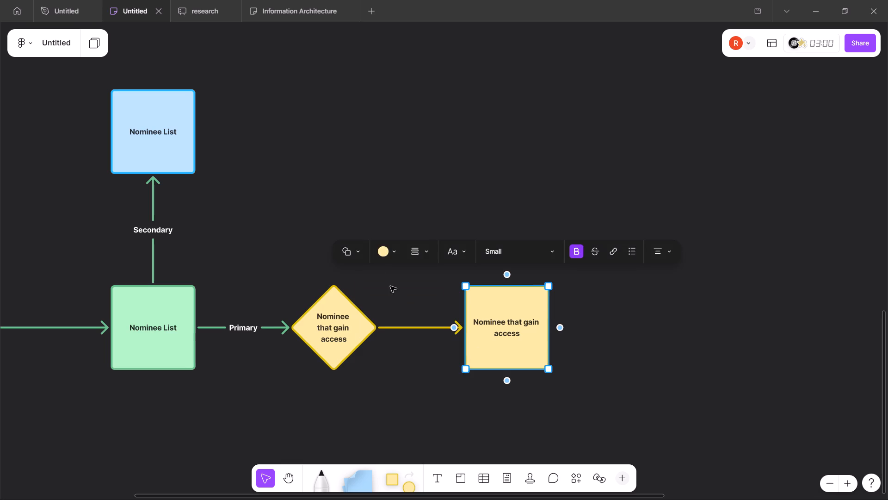
{"action": "left_click", "coordinate": [386, 244]}
{"action": "left_click", "coordinate": [484, 221]}
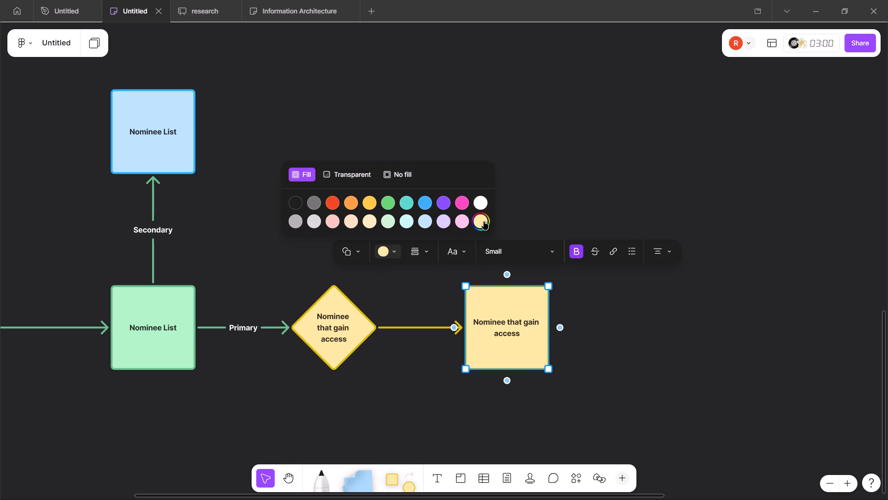
{"action": "key", "text": "ctrl+v"}
{"action": "key", "text": "Return"}
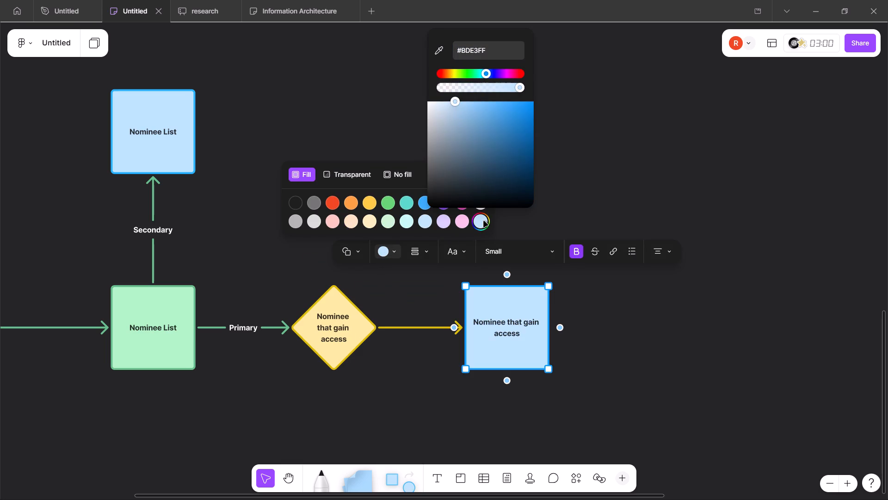
{"action": "left_click", "coordinate": [660, 129]}
{"action": "left_click", "coordinate": [660, 129]}
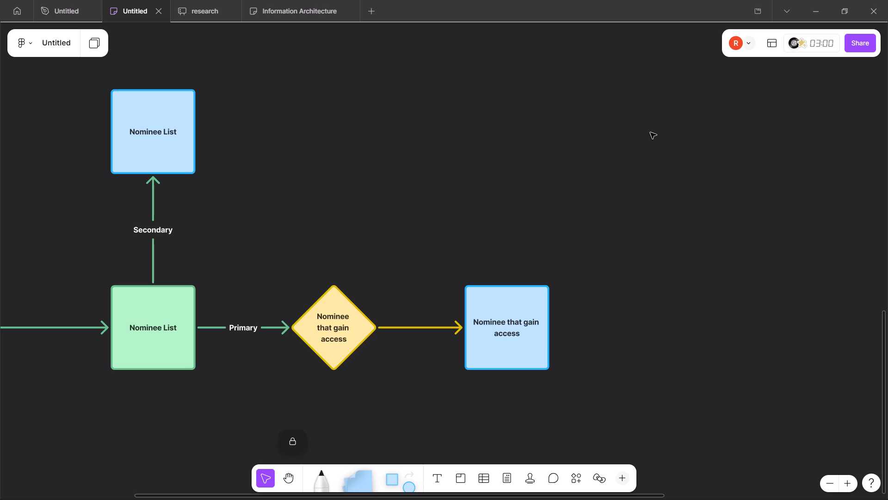
Examine the reference diagram in Chrome beyond the "Nominee that gain access" box and compare it with the Figma flowchart's layout.
{"action": "key", "text": "alt+Tab"}
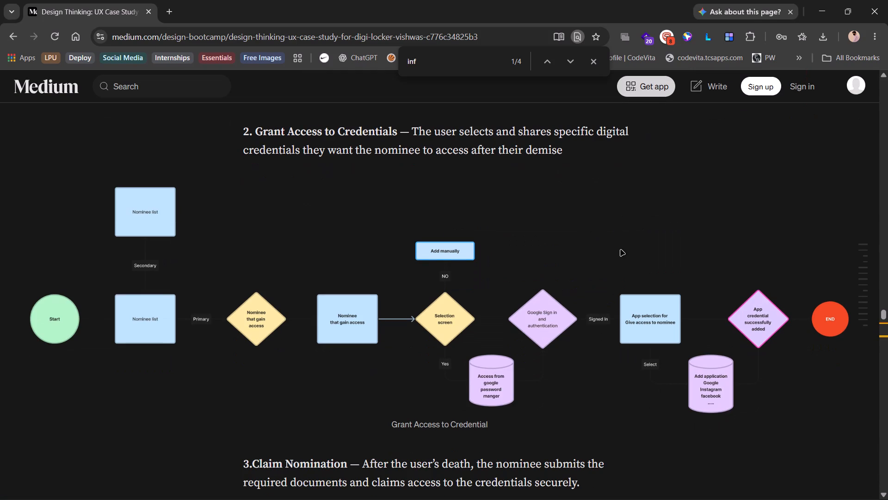
{"action": "key", "text": "alt+Tab"}
{"action": "key", "text": "alt+Tab"}
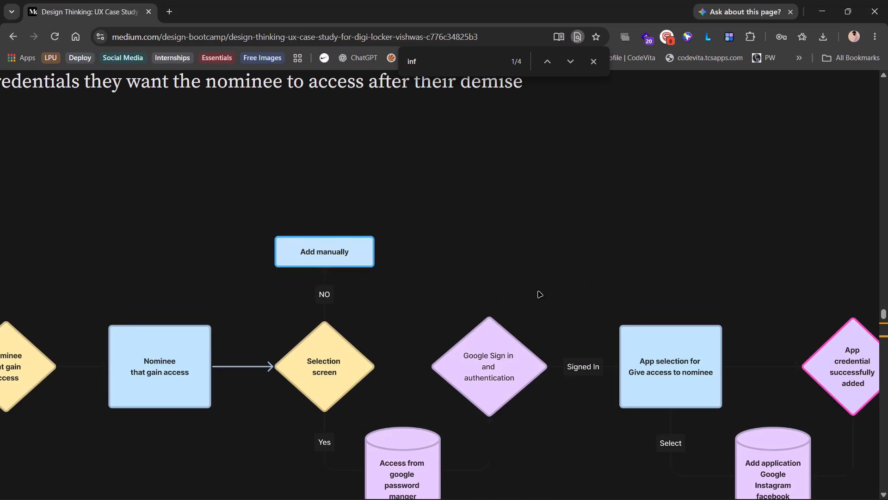
{"action": "scroll", "coordinate": [538, 292], "scroll_direction": "down", "scroll_amount": 1}
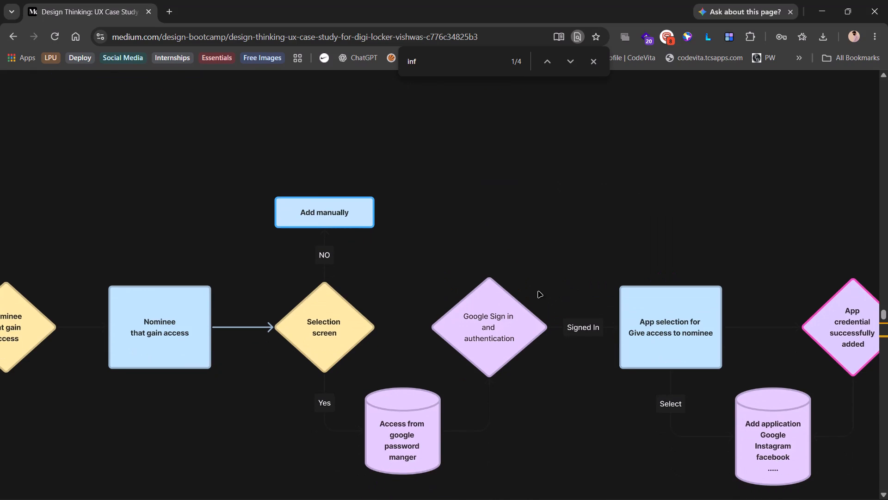
{"action": "key", "text": "alt+Tab"}
{"action": "key", "text": "alt+Tab"}
{"action": "scroll", "coordinate": [538, 292], "scroll_direction": "right", "scroll_amount": 1}
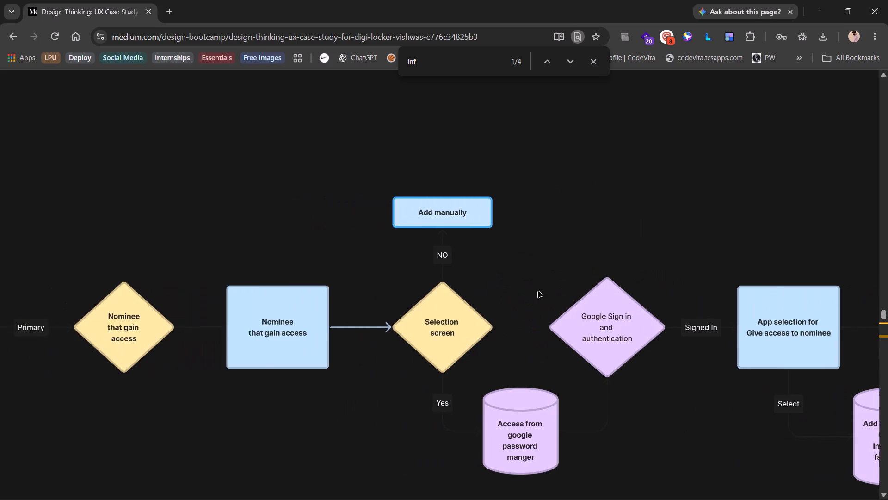
{"action": "scroll", "coordinate": [538, 292], "scroll_direction": "right", "scroll_amount": 1}
{"action": "key", "text": "alt+Tab"}
{"action": "scroll", "coordinate": [538, 292], "scroll_direction": "left", "scroll_amount": 1}
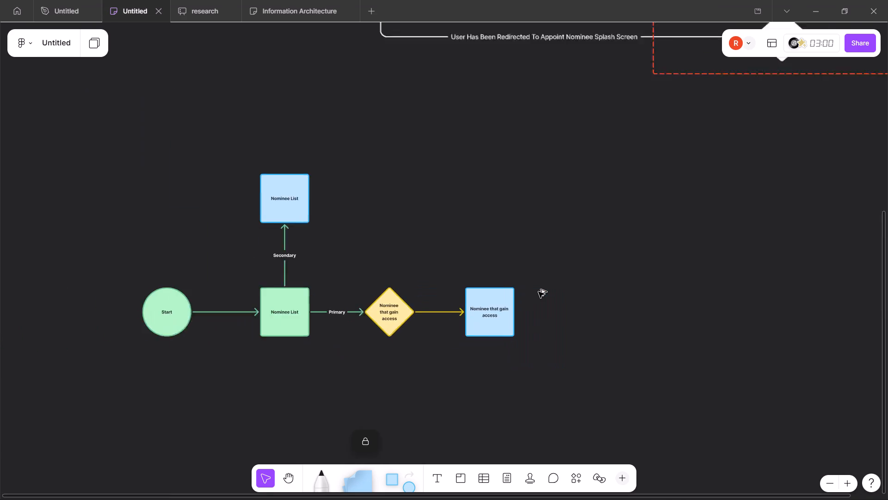
{"action": "scroll", "coordinate": [538, 292], "scroll_direction": "left", "scroll_amount": 1}
{"action": "left_click", "coordinate": [498, 212]}
{"action": "scroll", "coordinate": [498, 212], "scroll_direction": "left", "scroll_amount": 1}
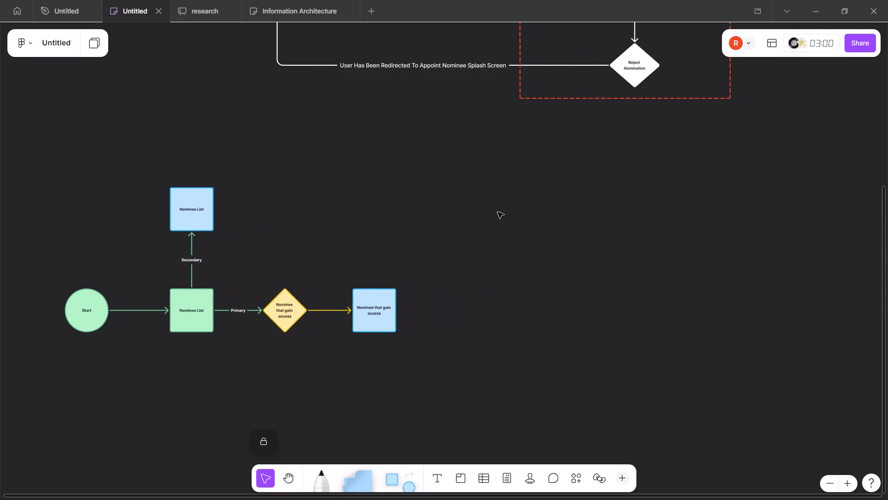
{"action": "key", "text": "alt+Tab"}
{"action": "key", "text": "alt+Tab"}
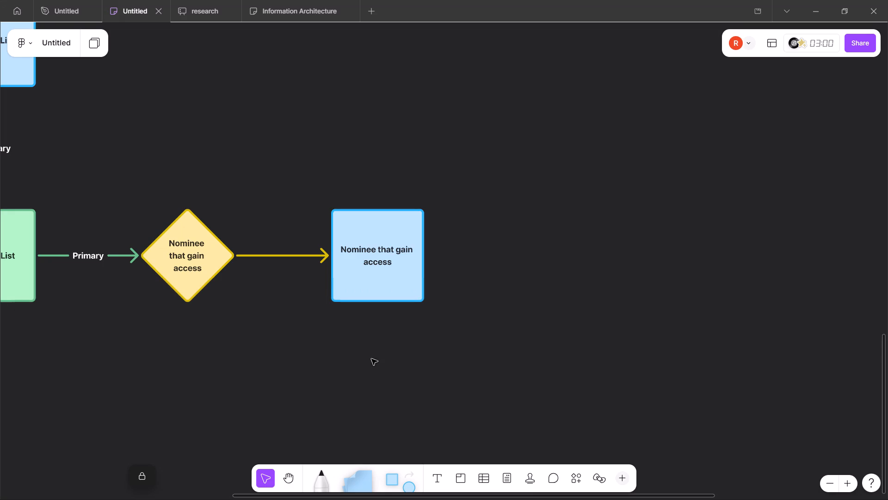
Add a diamond after the blue "Nominee that gain access" square, joined to it by a straight horizontal connector.
{"action": "left_click", "coordinate": [397, 289]}
{"action": "left_click_drag", "start_coordinate": [440, 257], "coordinate": [464, 257]}
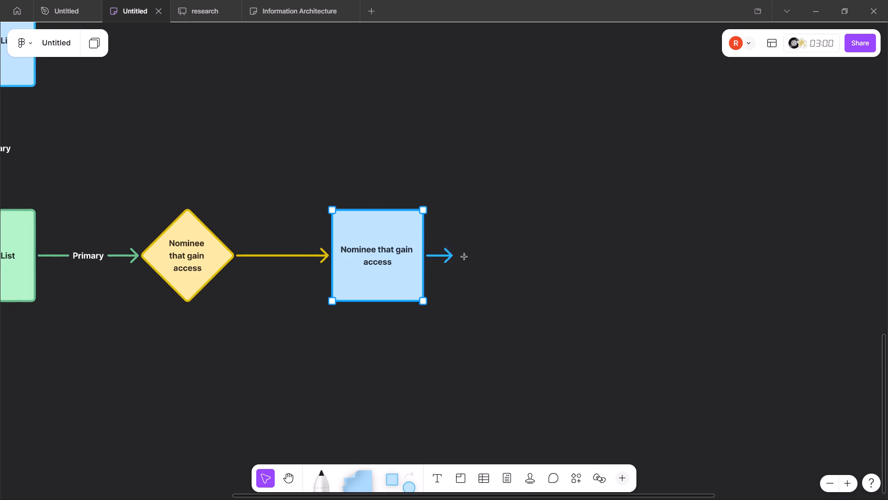
{"action": "left_click_drag", "start_coordinate": [464, 257], "coordinate": [512, 251]}
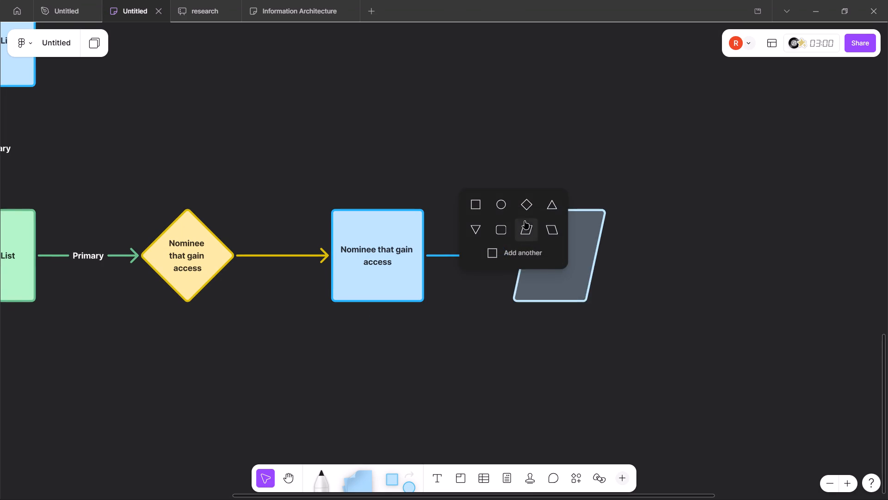
{"action": "left_click", "coordinate": [527, 205]}
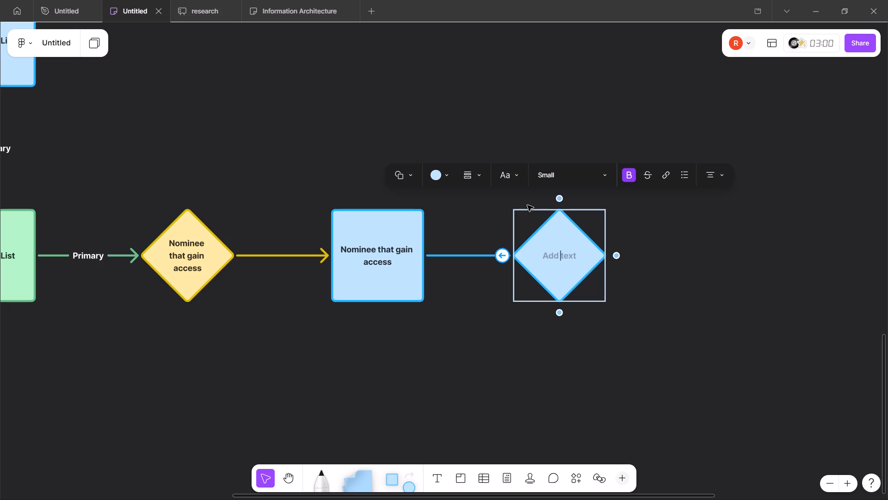
Label the new diamond "Selection screen", matching the wording in Chrome's reference diagram.
{"action": "key", "text": "alt+Tab"}
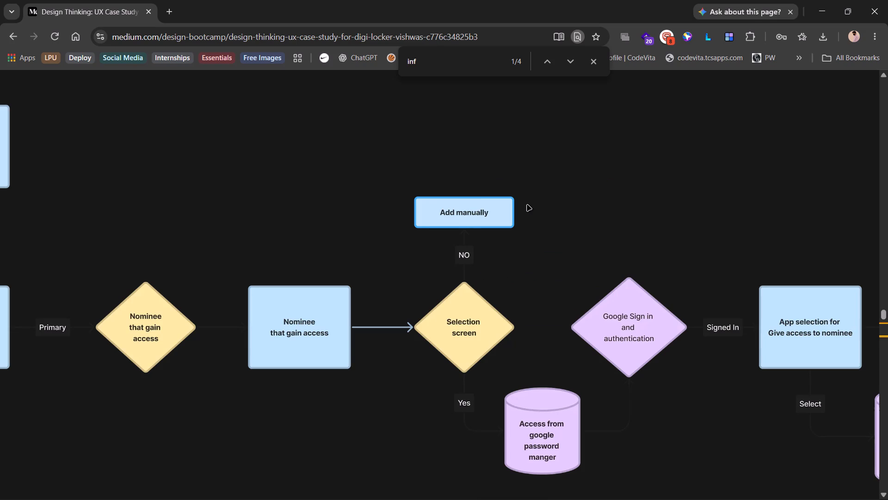
{"action": "key", "text": "alt+Tab"}
{"action": "type", "text": "Selection"}
{"action": "key", "text": "space"}
{"action": "key", "text": "alt+Tab"}
{"action": "key", "text": "alt+Tab"}
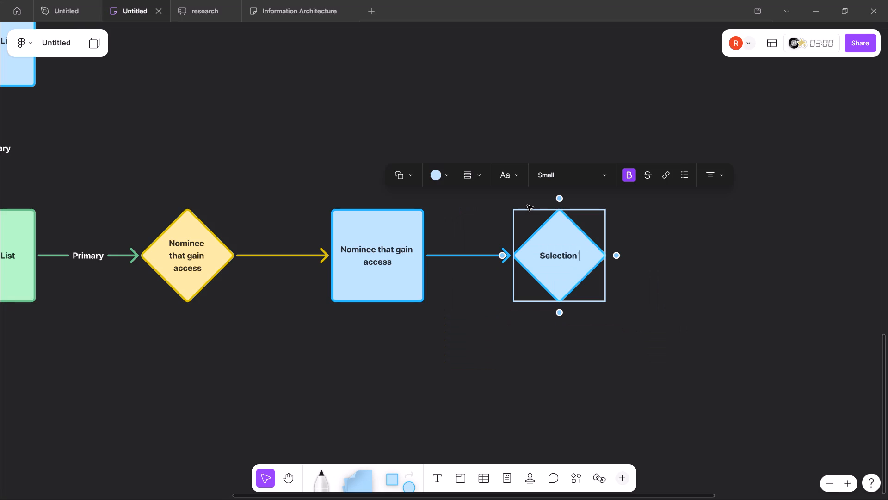
{"action": "type", "text": "Scree"}
{"action": "key", "text": "BackSpace"}
{"action": "key", "text": "BackSpace"}
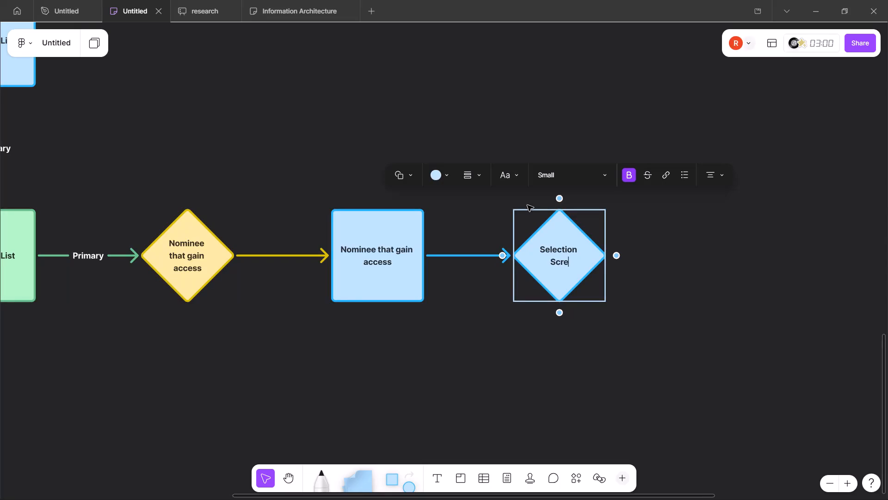
{"action": "key", "text": "BackSpace"}
{"action": "key", "text": "BackSpace"}
{"action": "key", "text": "BackSpace"}
{"action": "type", "text": "screen"}
{"action": "left_click", "coordinate": [717, 287]}
Following Chrome's reference diagram, add a square above the "Selection screen" diamond in Figma, joined to it by a straight vertical connector.
{"action": "key", "text": "alt+Tab"}
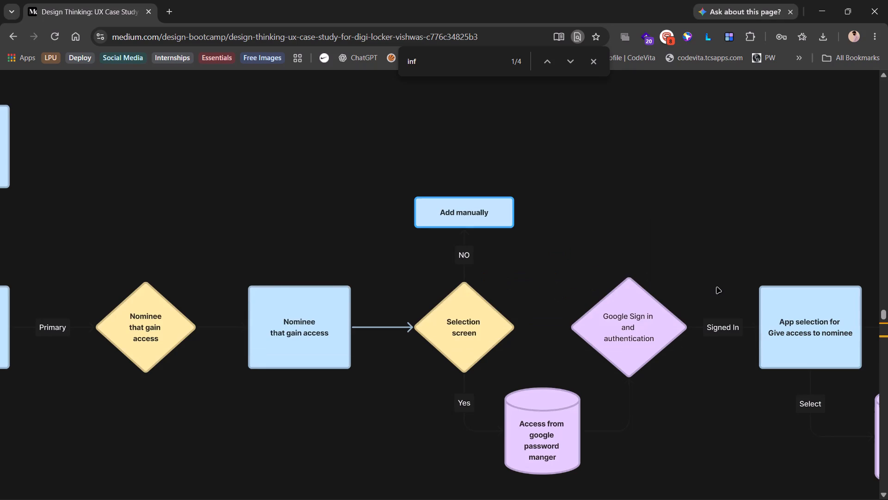
{"action": "key", "text": "alt+Tab"}
{"action": "scroll", "coordinate": [585, 265], "scroll_direction": "left", "scroll_amount": 1}
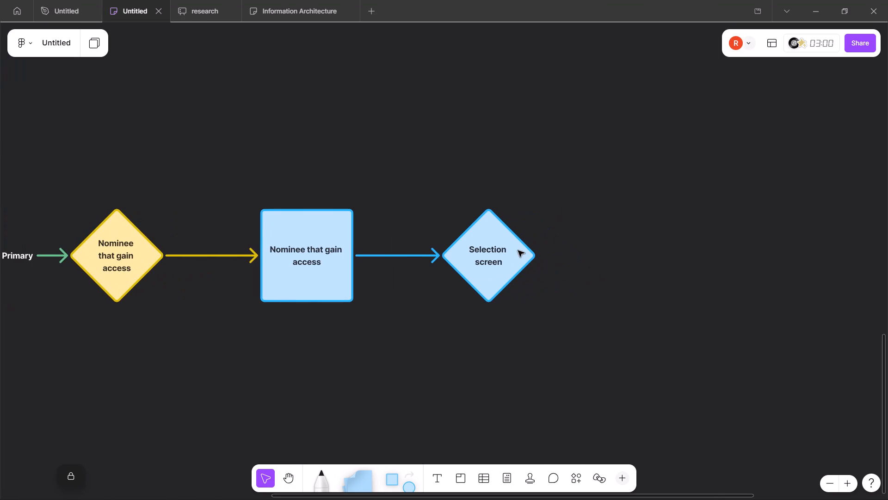
{"action": "left_click", "coordinate": [518, 250]}
{"action": "left_click", "coordinate": [594, 273]}
{"action": "key", "text": "alt+Tab"}
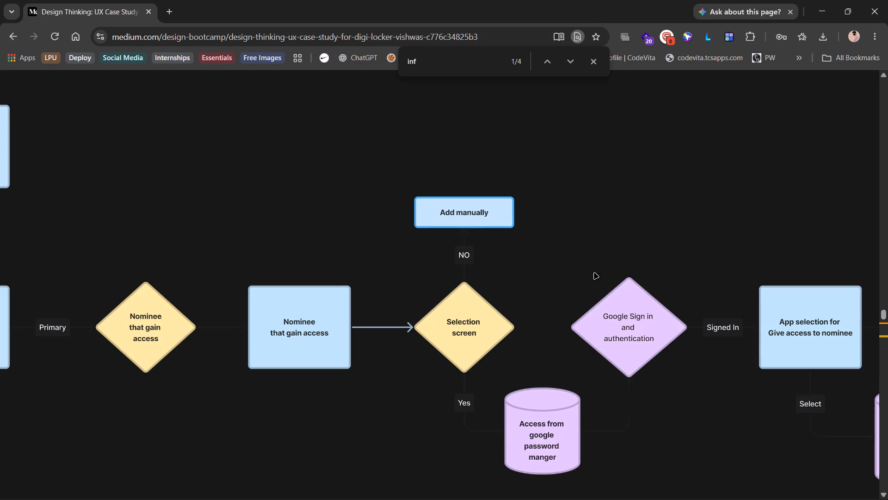
{"action": "key", "text": "alt+Tab"}
{"action": "left_click", "coordinate": [481, 228]}
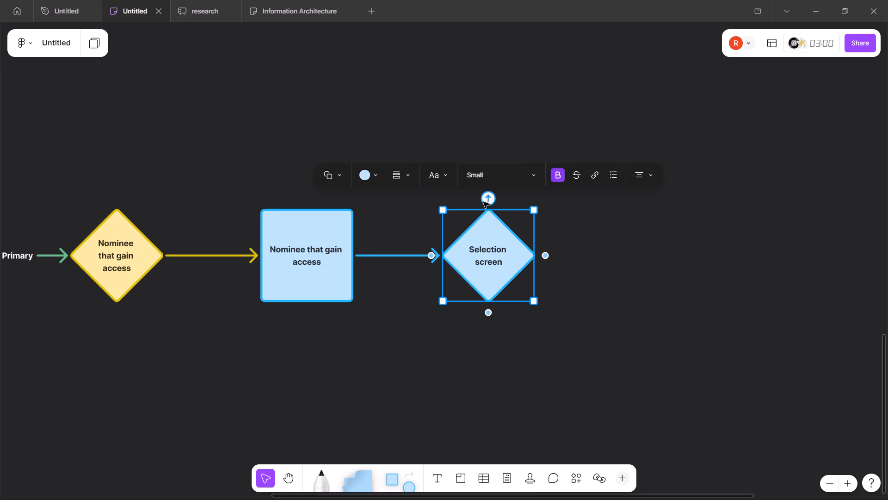
{"action": "left_click_drag", "start_coordinate": [489, 200], "coordinate": [491, 144]}
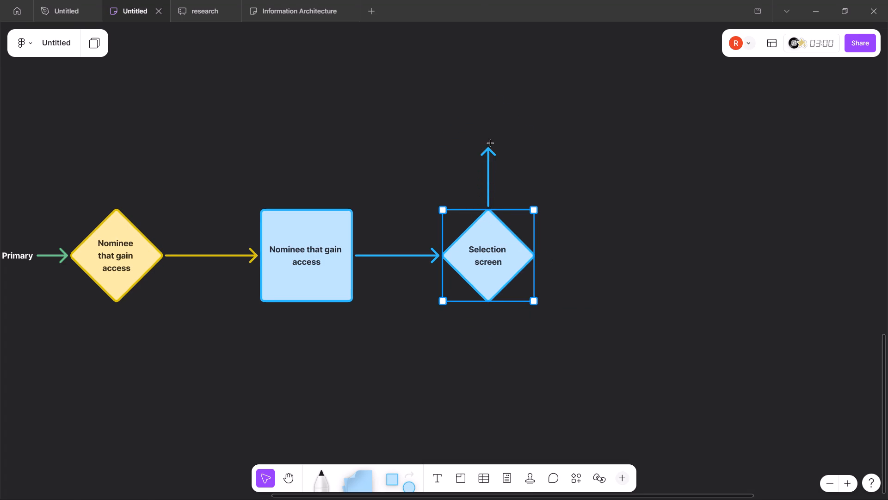
{"action": "left_click_drag", "start_coordinate": [491, 144], "coordinate": [491, 143]}
{"action": "left_click", "coordinate": [455, 95]}
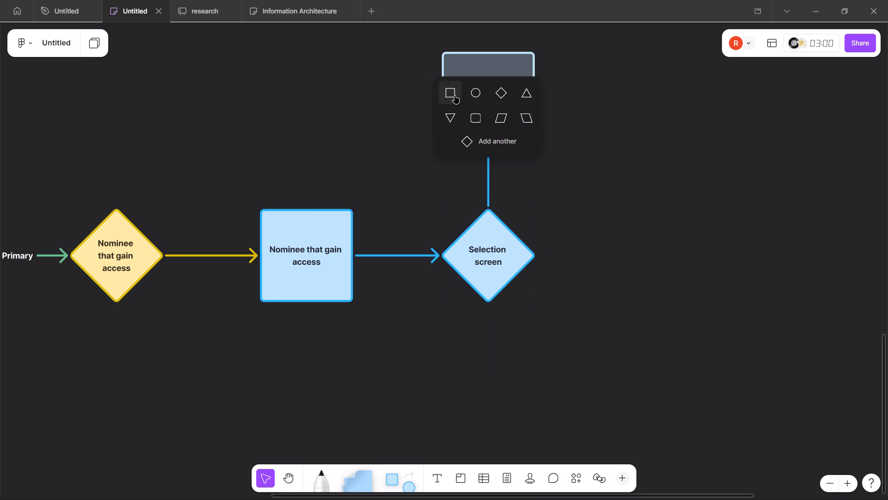
Label the new square above the diamond "Add manually", matching the wording in Chrome's reference diagram.
{"action": "key", "text": "alt+Tab"}
{"action": "key", "text": "alt+Tab"}
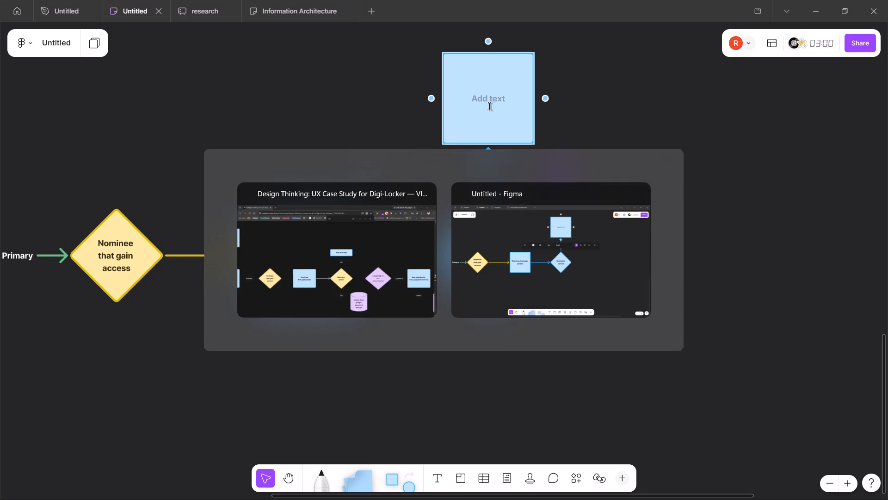
{"action": "type", "text": "Add"}
{"action": "key", "text": "space"}
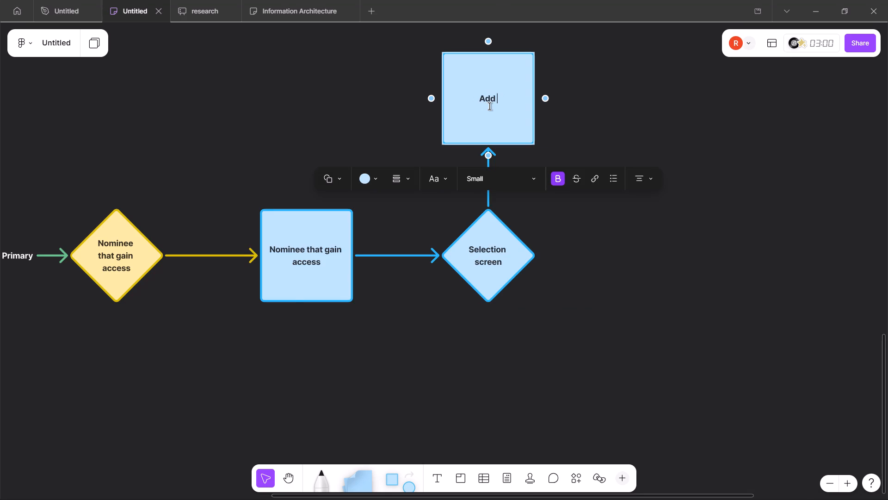
{"action": "key", "text": "alt+Tab"}
{"action": "key", "text": "alt+Tab"}
{"action": "type", "text": "mau"}
{"action": "key", "text": "BackSpace"}
{"action": "type", "text": "nually"}
{"action": "left_click", "coordinate": [605, 78]}
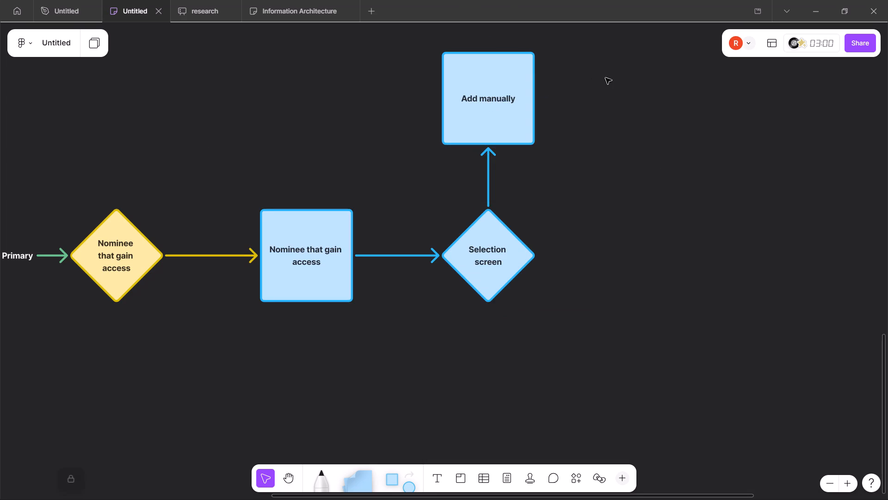
Shrink the "Add manually" square's height from its upper edge to make it a flat rectangle of the same width.
{"action": "left_click", "coordinate": [495, 75]}
{"action": "scroll", "coordinate": [495, 75], "scroll_direction": "up", "scroll_amount": 1}
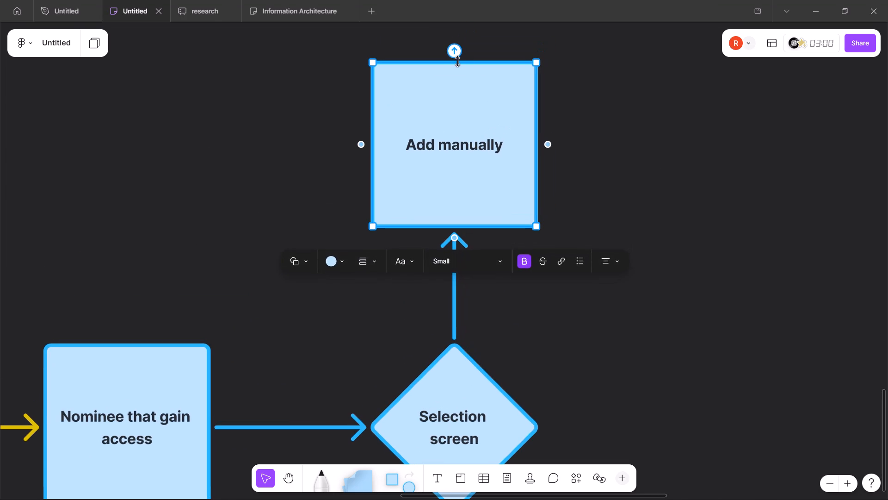
{"action": "left_click_drag", "start_coordinate": [456, 63], "coordinate": [460, 151]}
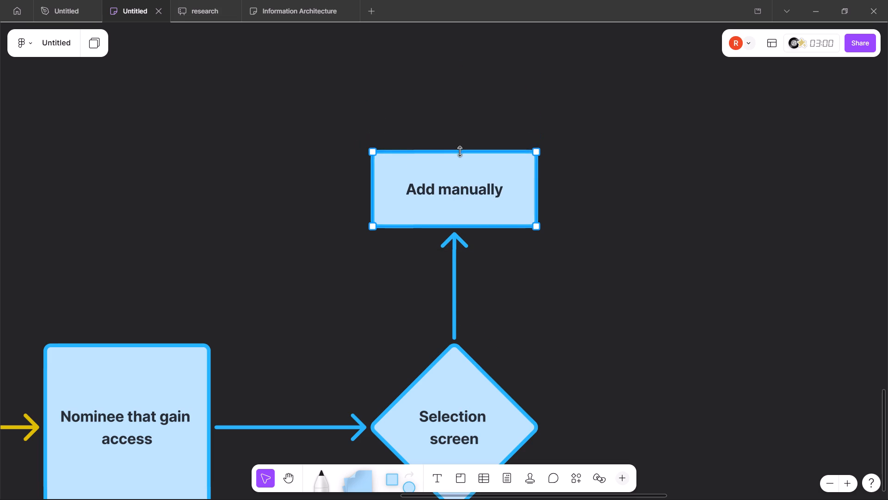
{"action": "left_click_drag", "start_coordinate": [460, 151], "coordinate": [460, 163]}
{"action": "left_click", "coordinate": [600, 156]}
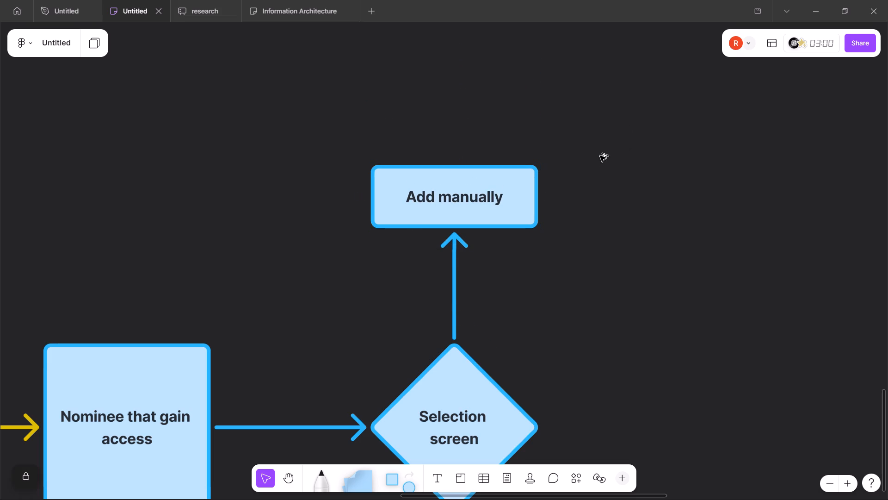
Check the reference in Chrome and fill Figma's "Selection screen" diamond with the yellow sampled from the "Nominee that gain access" diamond.
{"action": "key", "text": "alt+Tab"}
{"action": "key", "text": "alt+Tab"}
{"action": "scroll", "coordinate": [487, 381], "scroll_direction": "down", "scroll_amount": 1}
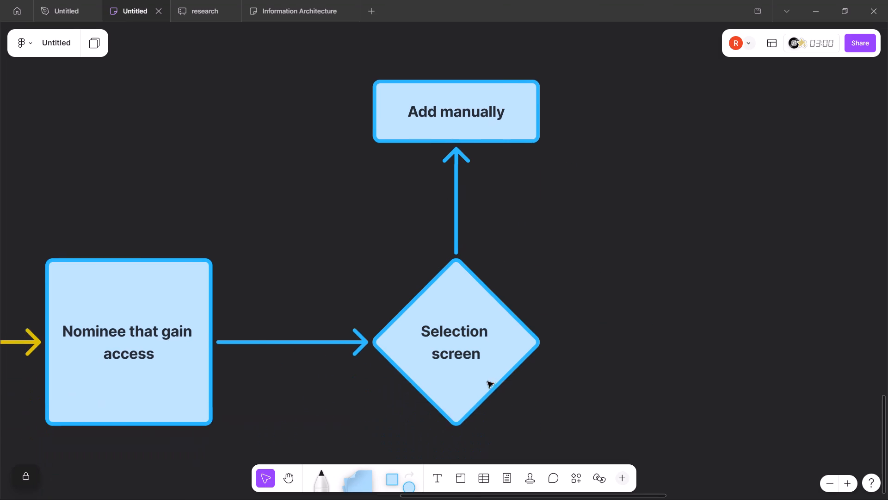
{"action": "scroll", "coordinate": [487, 381], "scroll_direction": "down", "scroll_amount": 1}
{"action": "left_click", "coordinate": [597, 339]}
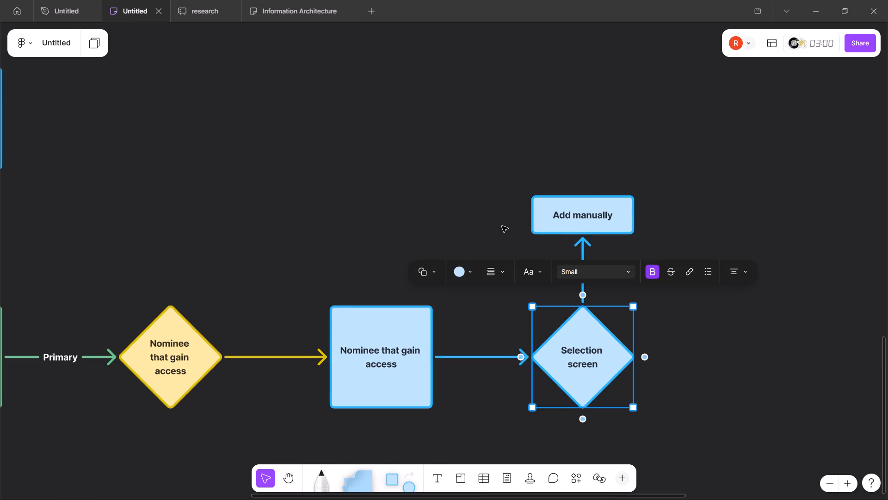
{"action": "left_click", "coordinate": [464, 275]}
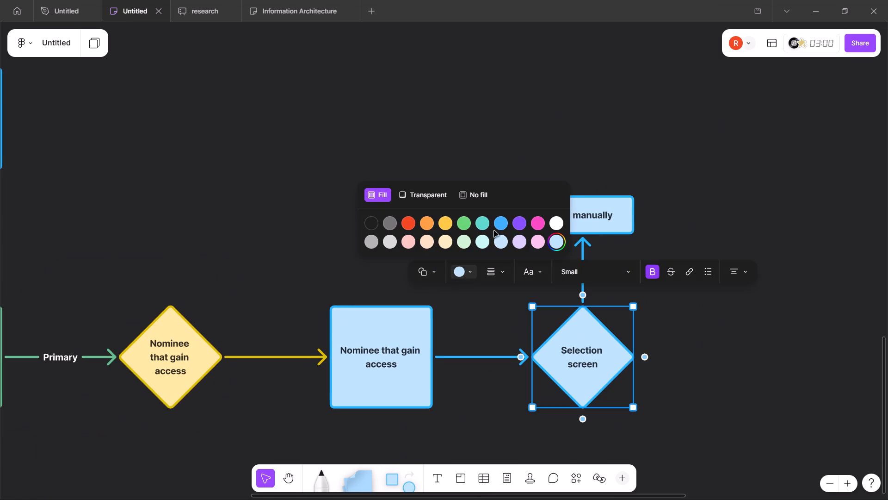
{"action": "left_click", "coordinate": [550, 238]}
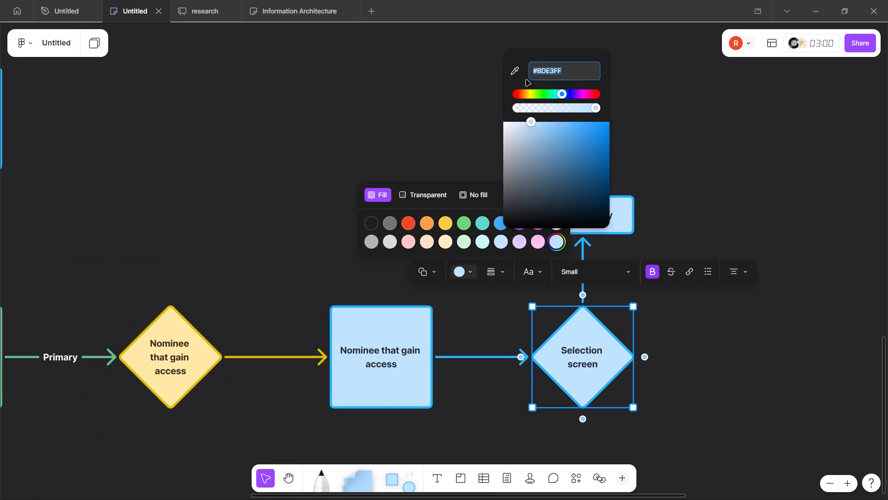
{"action": "left_click", "coordinate": [515, 73]}
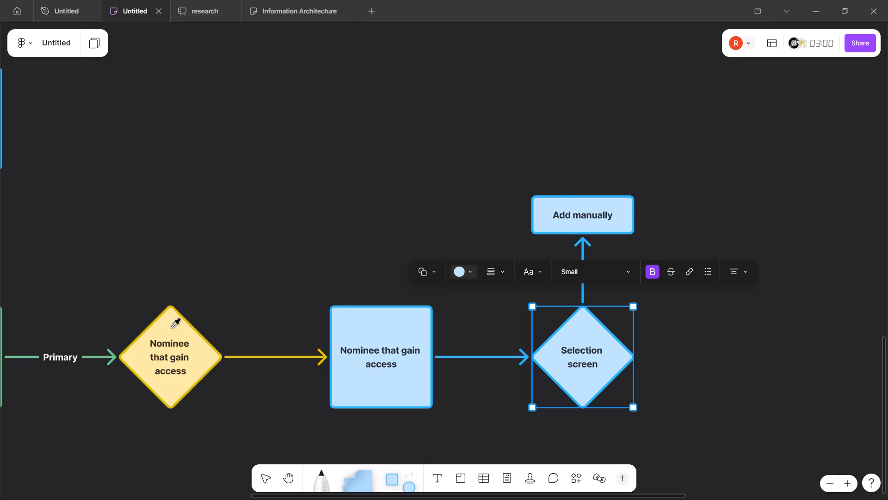
{"action": "left_click", "coordinate": [172, 327]}
{"action": "left_click", "coordinate": [264, 175]}
{"action": "left_click", "coordinate": [274, 175]}
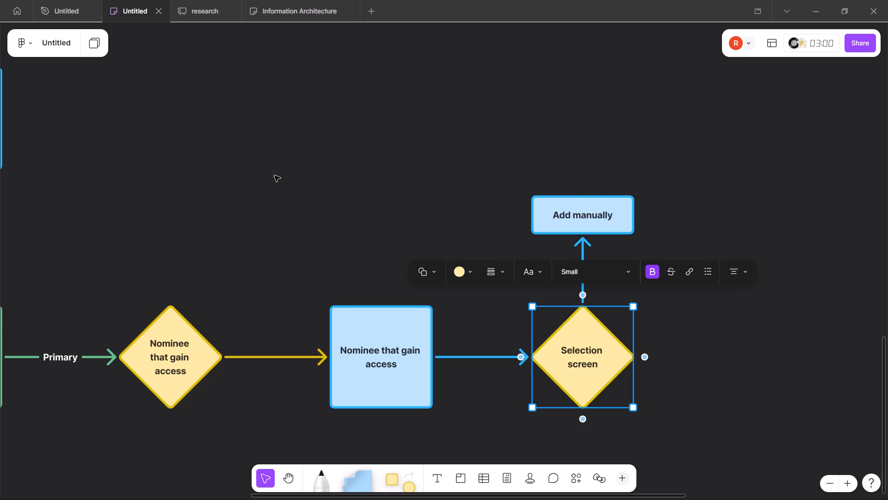
Compare the flowchart with Chrome's reference diagram and label the connector between "Selection screen" and "Add manually" in Figma as "NO".
{"action": "scroll", "coordinate": [274, 175], "scroll_direction": "right", "scroll_amount": 1}
{"action": "scroll", "coordinate": [274, 175], "scroll_direction": "up", "scroll_amount": 1}
{"action": "scroll", "coordinate": [274, 175], "scroll_direction": "right", "scroll_amount": 2}
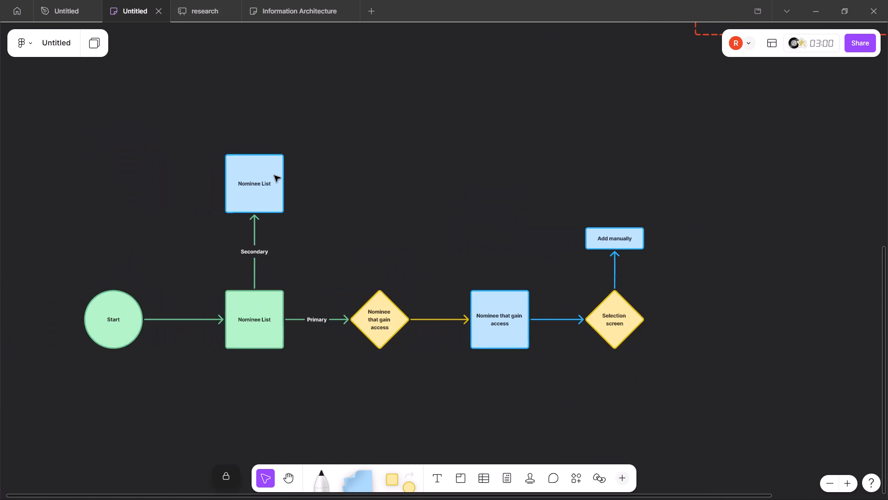
{"action": "key", "text": "alt+Tab"}
{"action": "key", "text": "alt+Tab"}
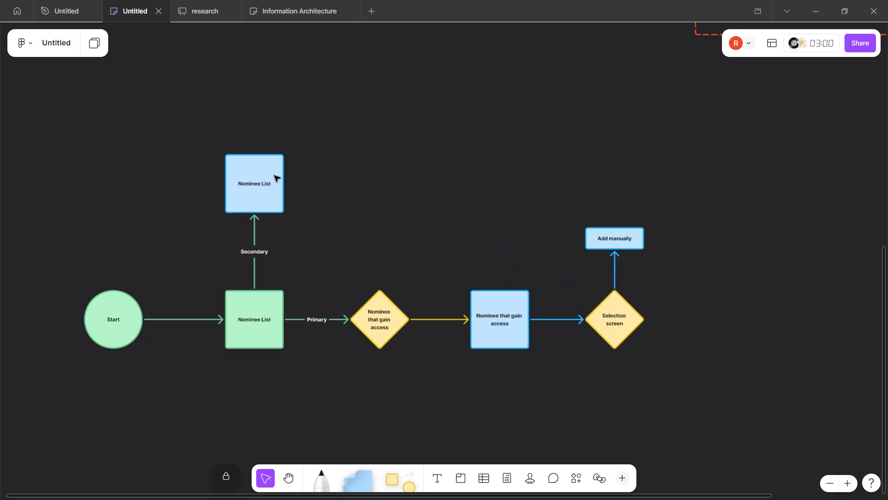
{"action": "key", "text": "alt+Tab"}
{"action": "key", "text": "alt+Tab"}
{"action": "key", "text": "alt+Tab"}
{"action": "key", "text": "alt+Tab"}
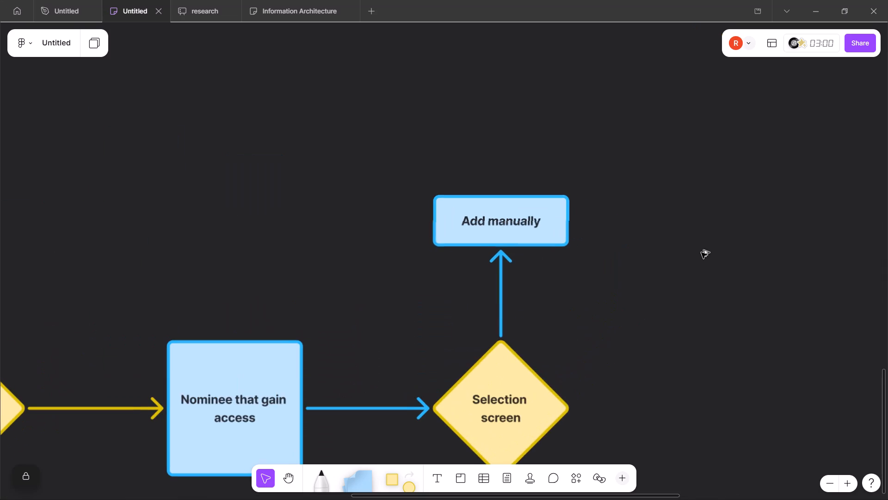
{"action": "left_click", "coordinate": [502, 294]}
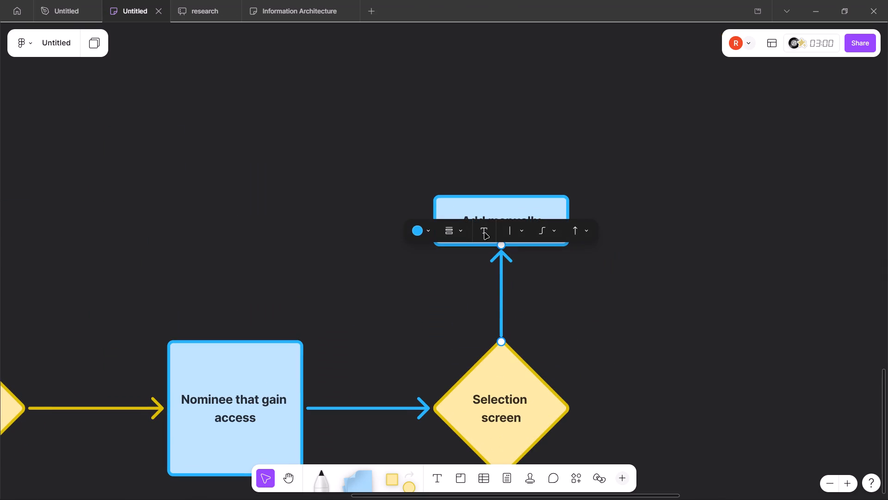
{"action": "left_click", "coordinate": [485, 233]}
{"action": "type", "text": "NO"}
Make the "NO" connector label white and bold.
{"action": "left_click", "coordinate": [429, 231]}
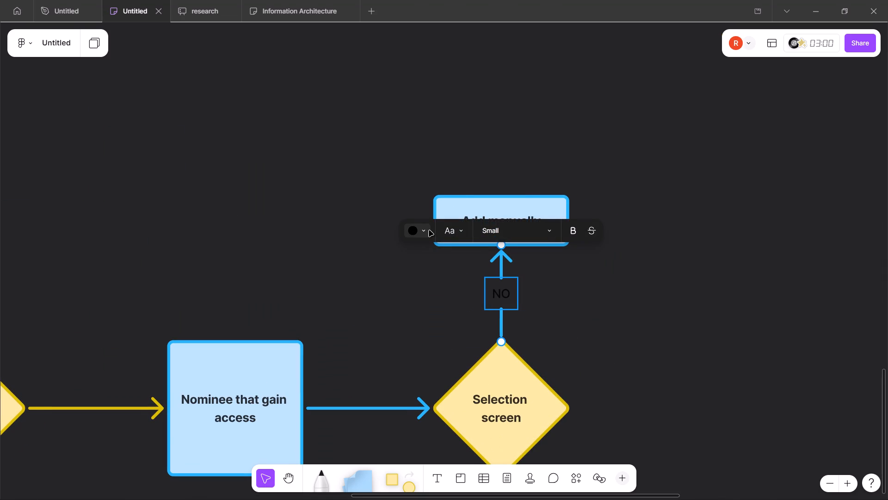
{"action": "left_click", "coordinate": [512, 181]}
{"action": "left_click", "coordinate": [576, 234]}
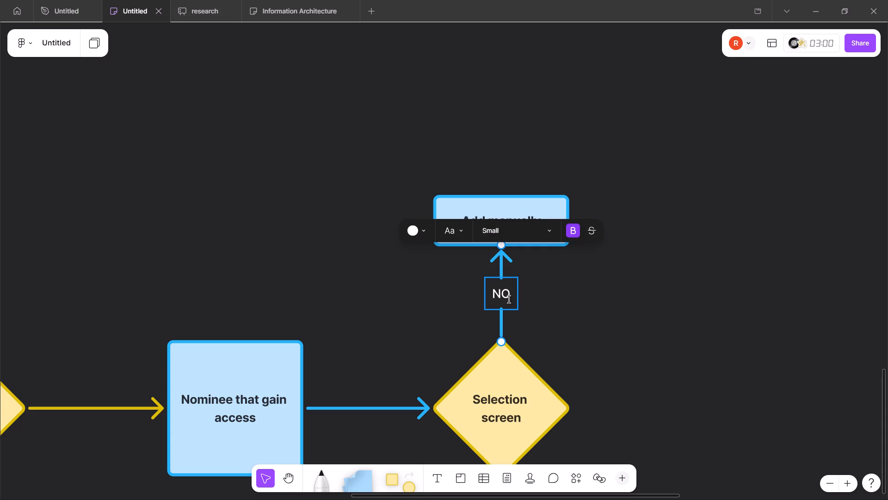
{"action": "left_click", "coordinate": [509, 299]}
{"action": "key", "text": "ctrl+a"}
{"action": "left_click", "coordinate": [573, 232]}
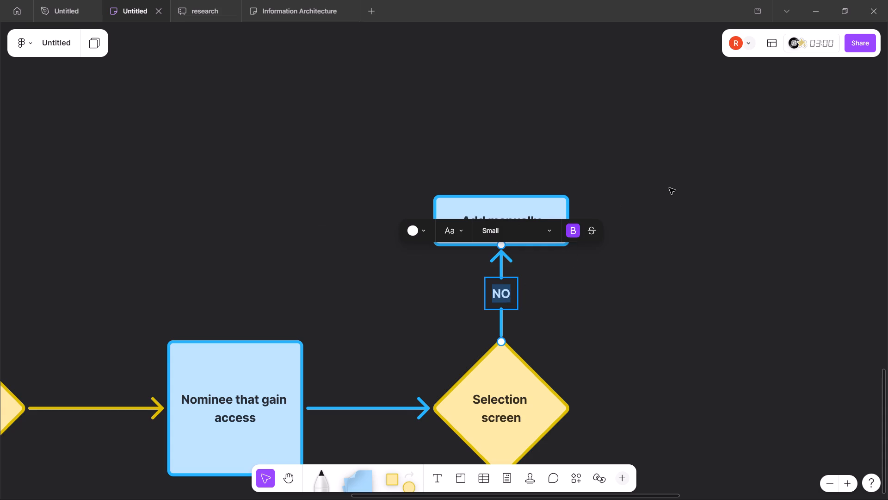
{"action": "left_click", "coordinate": [669, 188]}
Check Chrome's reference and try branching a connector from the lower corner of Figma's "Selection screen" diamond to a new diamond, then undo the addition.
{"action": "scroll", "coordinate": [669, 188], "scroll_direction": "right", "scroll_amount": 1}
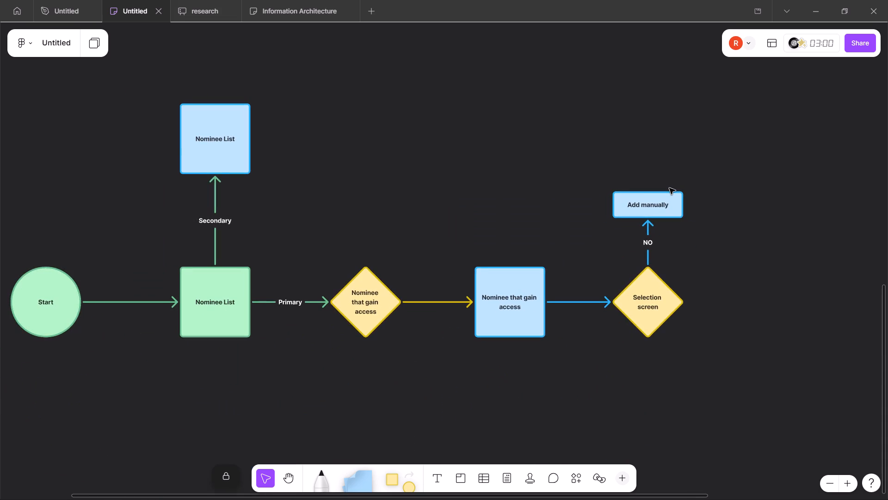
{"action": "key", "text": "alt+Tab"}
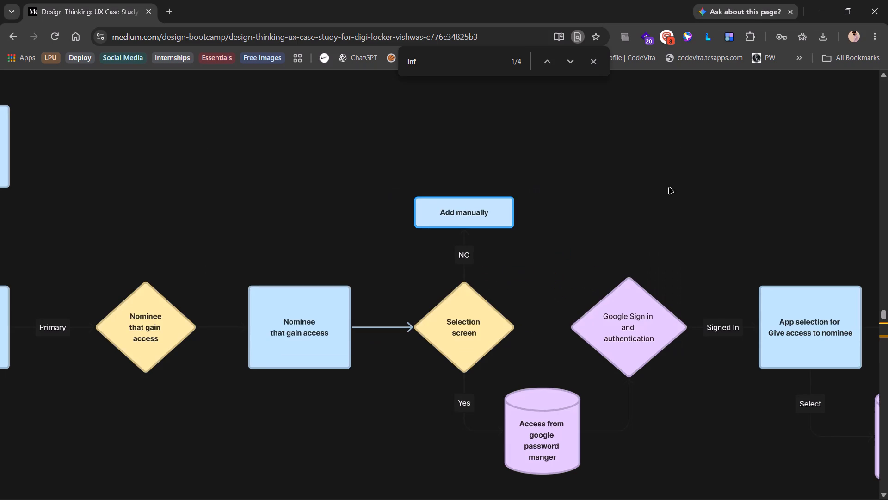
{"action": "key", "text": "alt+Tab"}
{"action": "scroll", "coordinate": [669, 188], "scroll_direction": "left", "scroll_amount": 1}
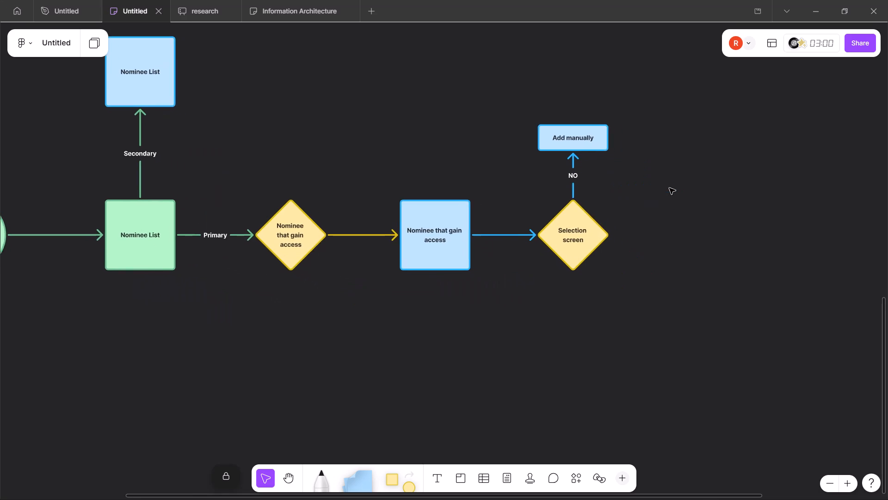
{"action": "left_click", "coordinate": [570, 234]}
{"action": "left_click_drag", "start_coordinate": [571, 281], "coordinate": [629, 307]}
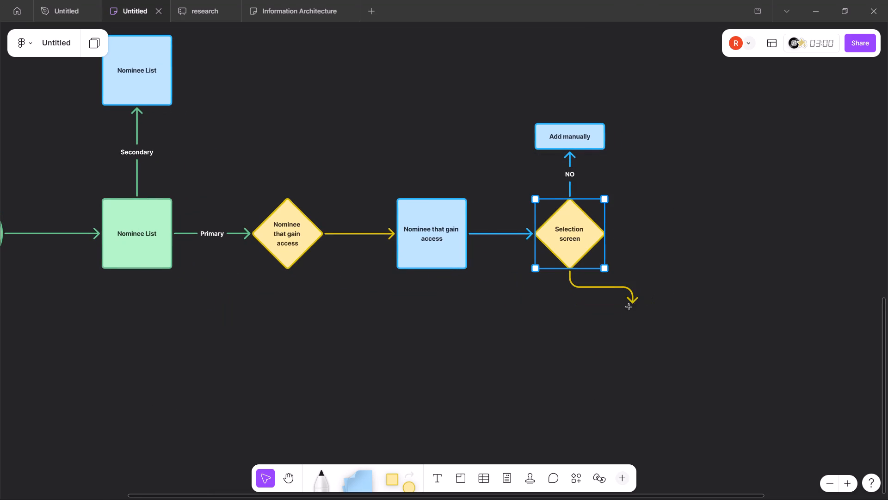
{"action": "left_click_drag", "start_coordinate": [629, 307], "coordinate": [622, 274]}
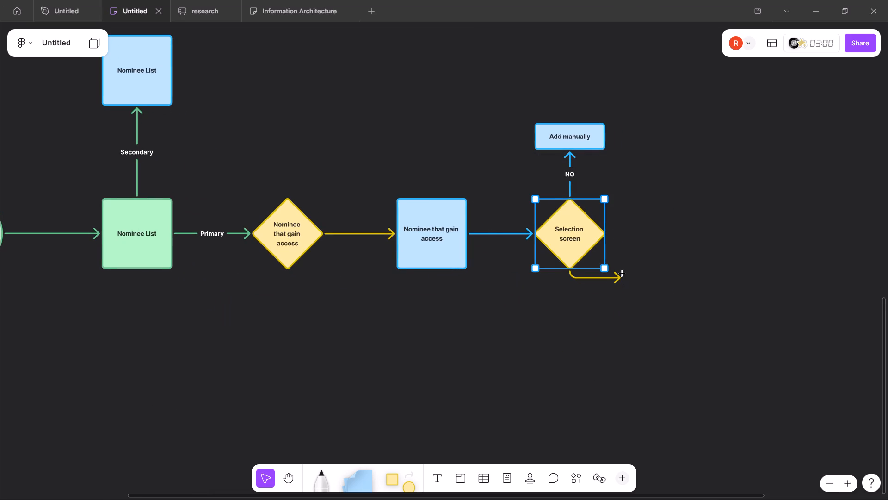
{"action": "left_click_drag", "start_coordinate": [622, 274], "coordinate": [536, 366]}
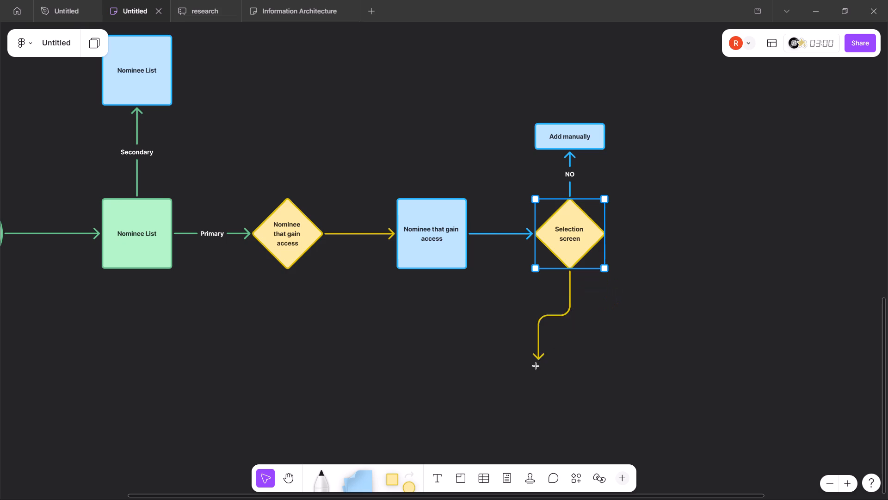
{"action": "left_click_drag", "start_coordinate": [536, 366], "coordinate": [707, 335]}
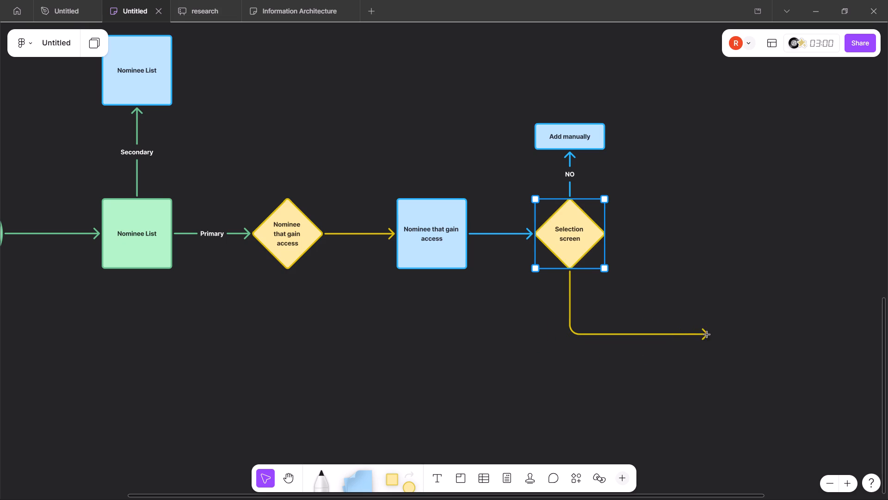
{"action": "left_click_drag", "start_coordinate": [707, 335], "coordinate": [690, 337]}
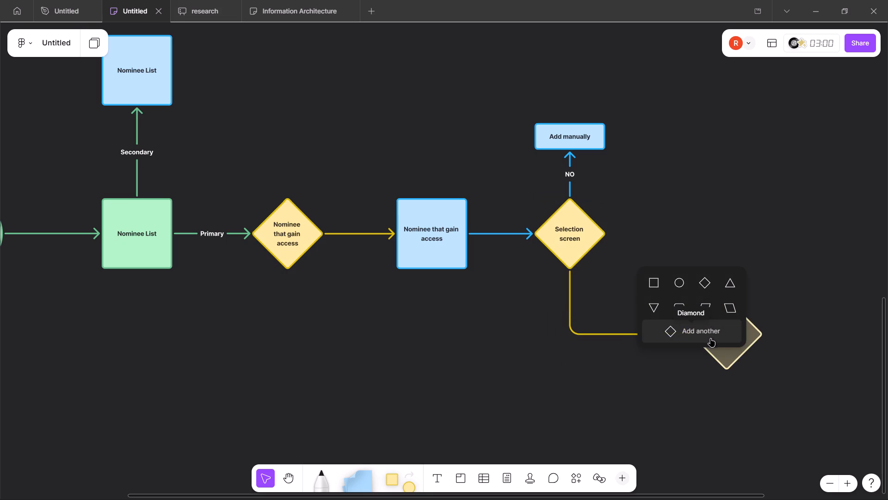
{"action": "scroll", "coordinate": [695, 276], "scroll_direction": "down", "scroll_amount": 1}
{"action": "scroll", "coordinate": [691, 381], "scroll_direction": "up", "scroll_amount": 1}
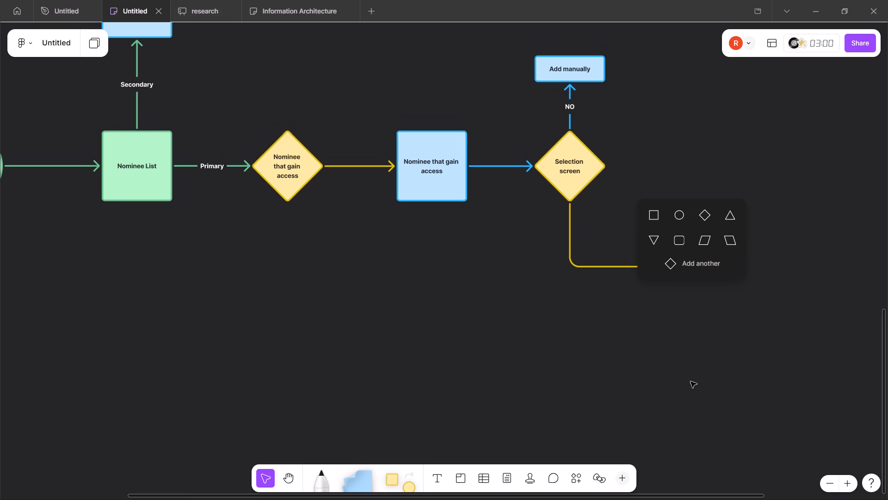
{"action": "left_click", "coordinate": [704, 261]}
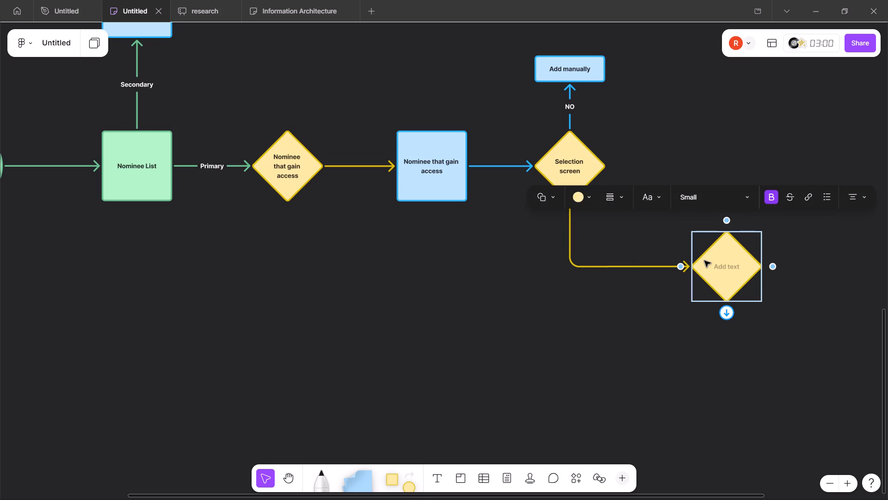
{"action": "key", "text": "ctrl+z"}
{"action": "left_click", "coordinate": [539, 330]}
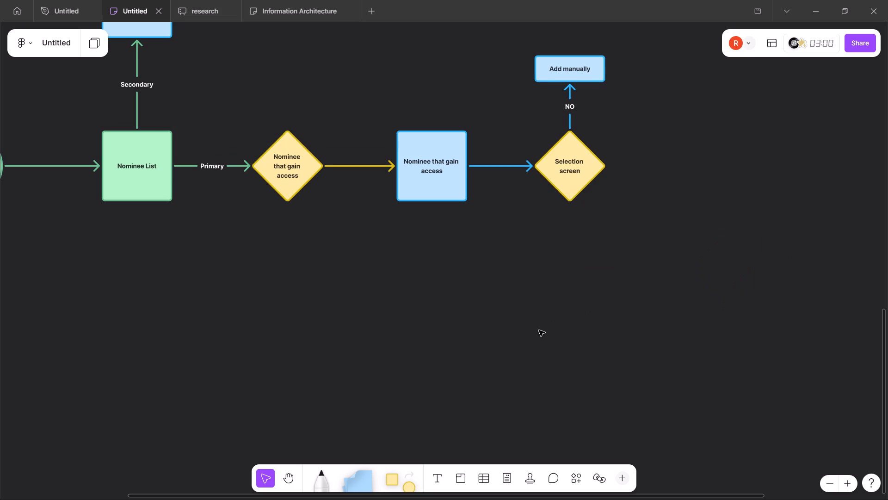
Place a cylinder below and to the right of the "Selection screen" diamond and check the matching cylinder in Chrome's reference.
{"action": "left_click", "coordinate": [408, 486]}
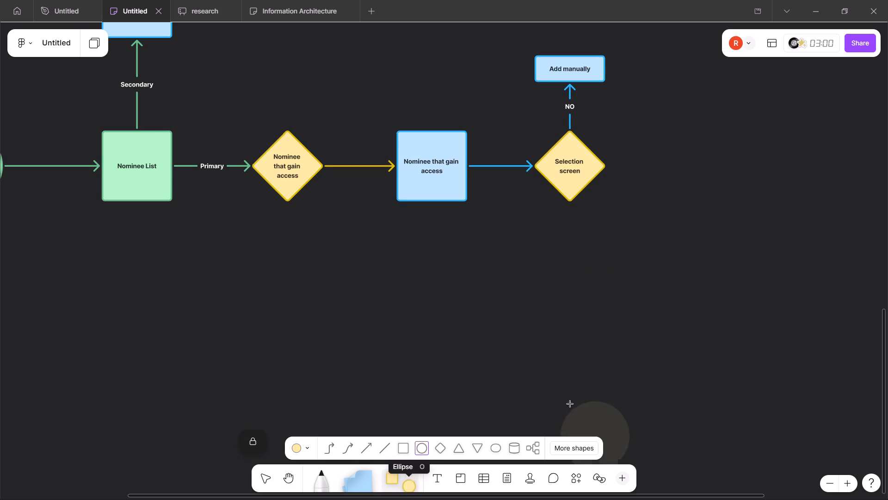
{"action": "left_click_drag", "start_coordinate": [516, 442], "coordinate": [648, 241]}
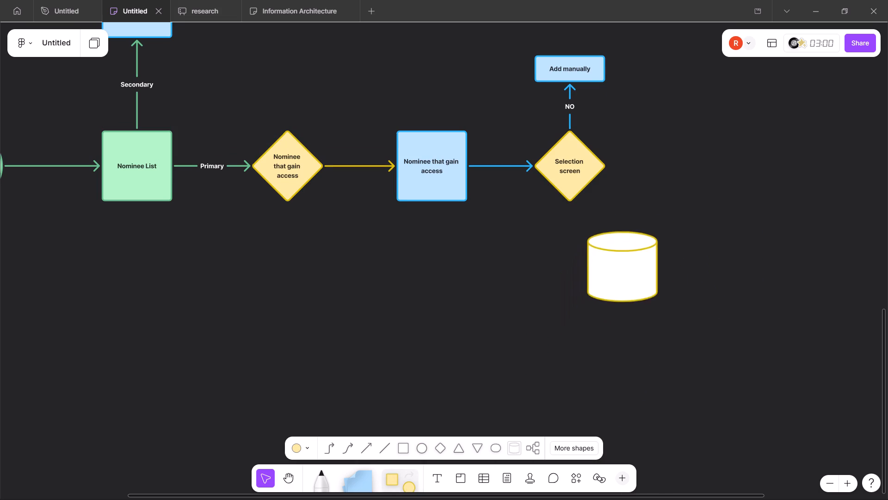
{"action": "left_click_drag", "start_coordinate": [648, 241], "coordinate": [698, 275]}
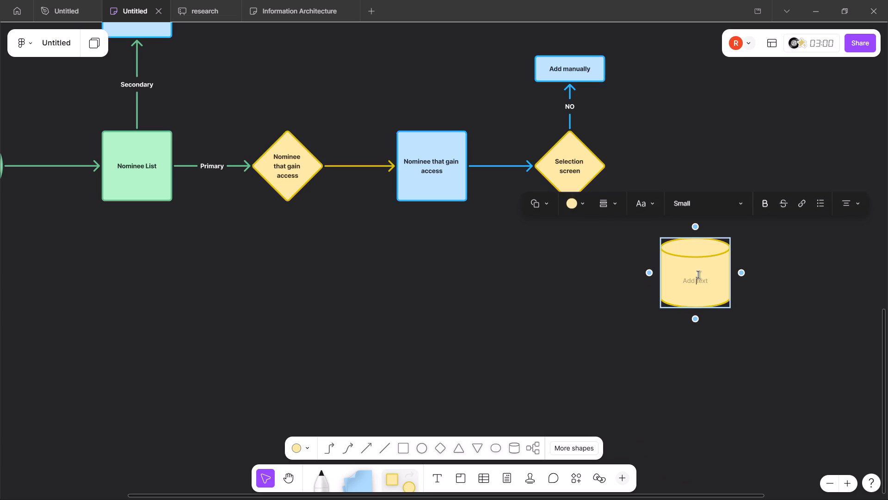
{"action": "key", "text": "alt+Tab"}
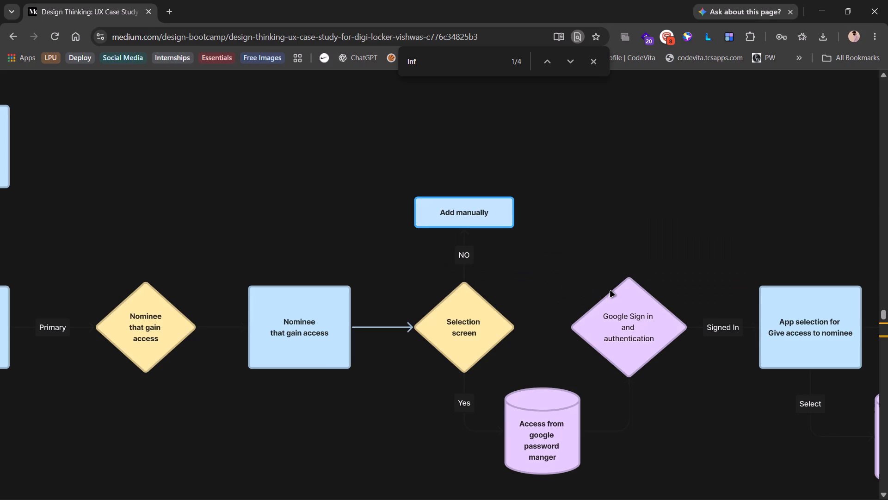
{"action": "scroll", "coordinate": [580, 381], "scroll_direction": "down", "scroll_amount": 2}
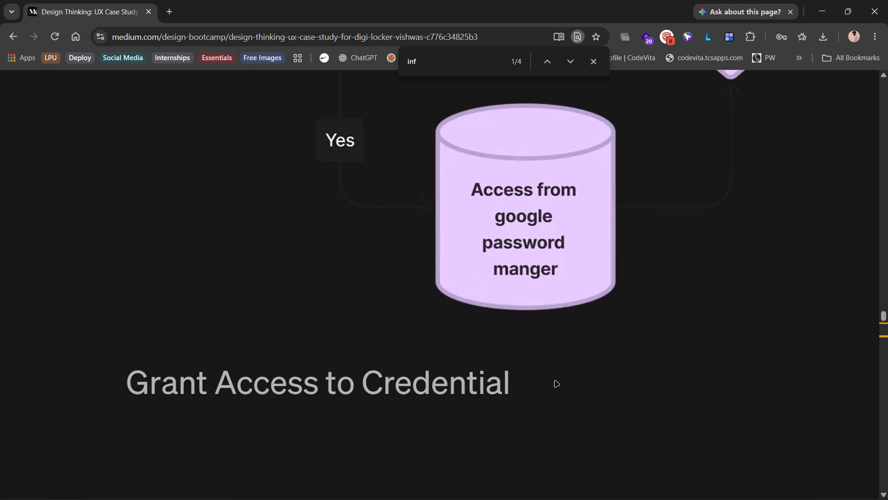
In Figma, label the new cylinder "Access from google password manager", checking the wording against Chrome's reference diagram.
{"action": "key", "text": "alt+Tab"}
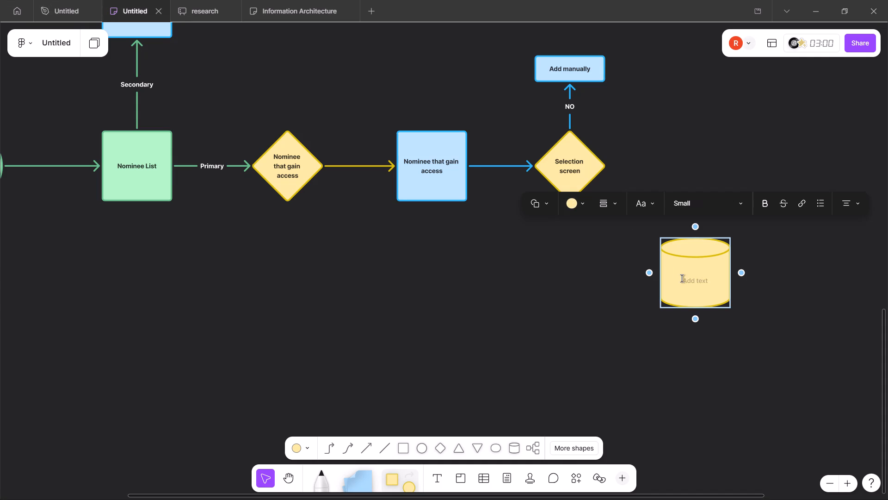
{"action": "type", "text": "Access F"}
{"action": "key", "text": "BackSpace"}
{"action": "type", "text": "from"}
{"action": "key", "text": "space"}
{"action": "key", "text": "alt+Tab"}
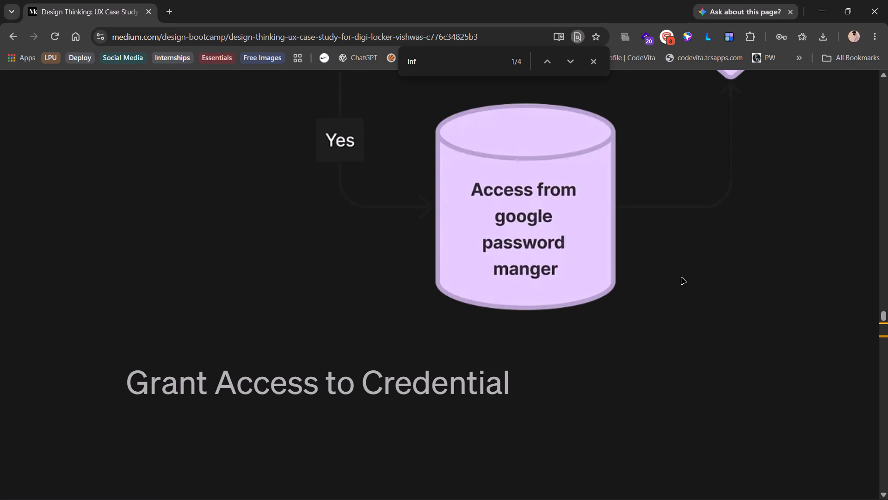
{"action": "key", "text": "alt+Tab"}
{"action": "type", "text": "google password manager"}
Make the cylinder's "Access from google password manager" label bold.
{"action": "left_click", "coordinate": [698, 290]}
{"action": "key", "text": "ctrl+a"}
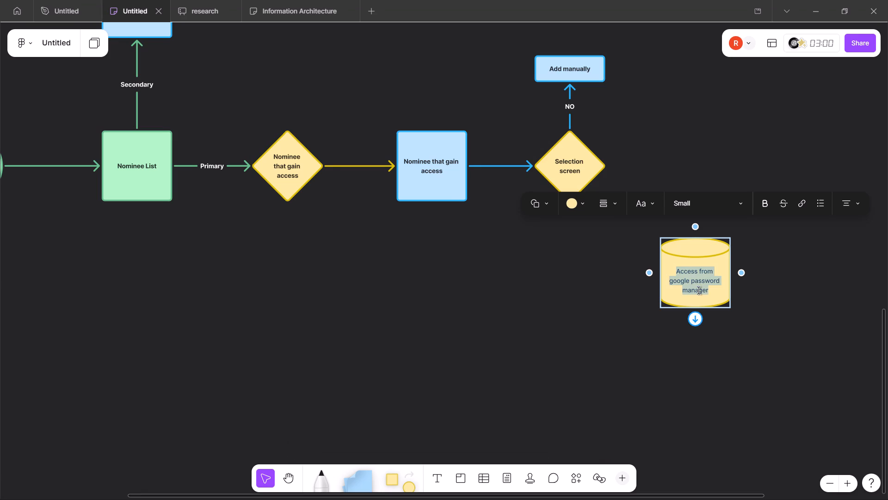
{"action": "left_click", "coordinate": [766, 206]}
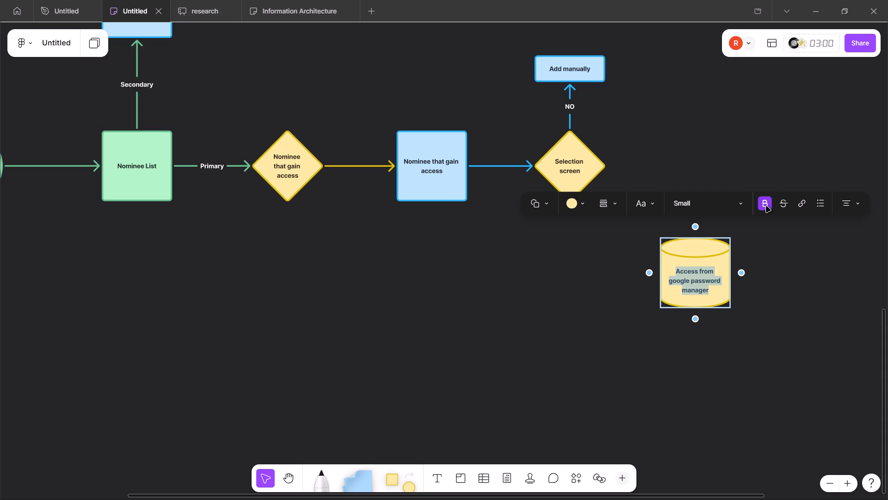
{"action": "left_click", "coordinate": [740, 162]}
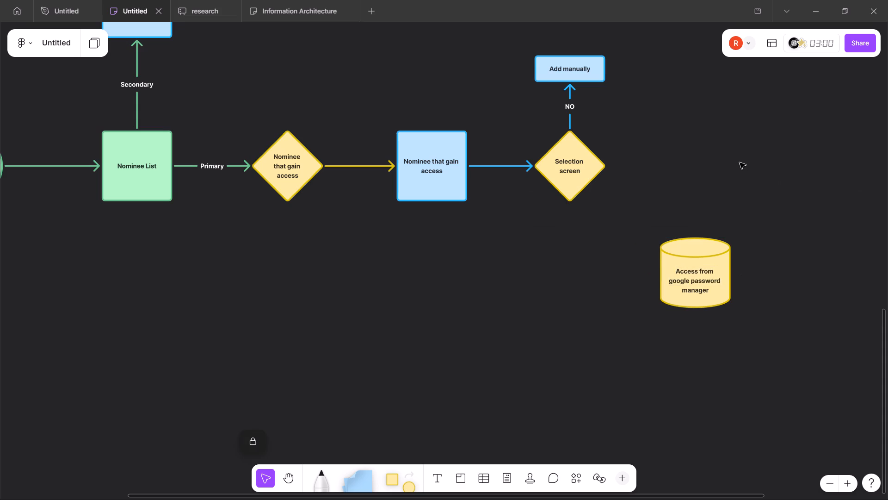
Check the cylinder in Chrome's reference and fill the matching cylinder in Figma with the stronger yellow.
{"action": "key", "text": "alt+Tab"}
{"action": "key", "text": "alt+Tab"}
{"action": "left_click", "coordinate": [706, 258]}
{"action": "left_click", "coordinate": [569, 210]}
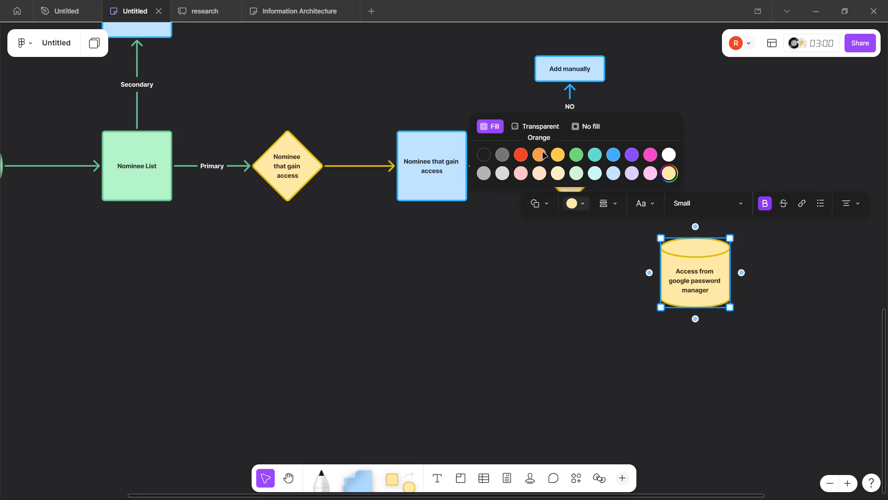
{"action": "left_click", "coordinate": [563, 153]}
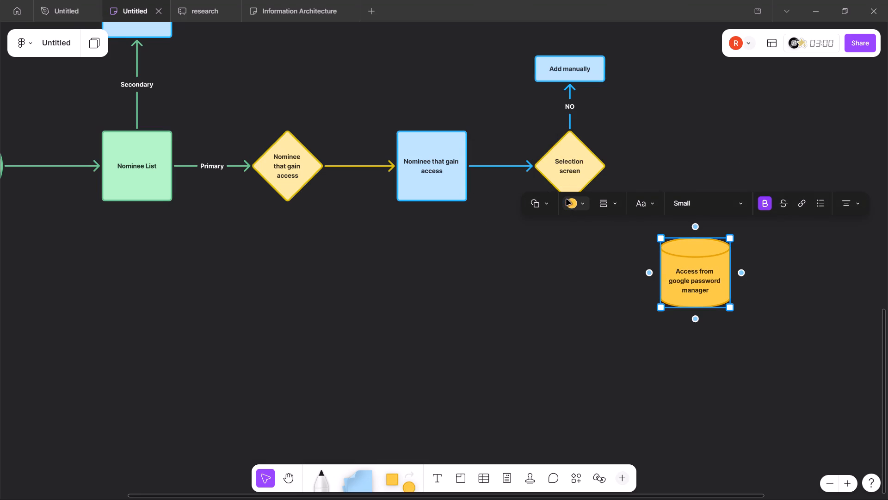
Compare the password manager cylinder's colour with Chrome's reference and examine the surrounding part of the "Grant Access to Credential" flowchart.
{"action": "key", "text": "alt+Tab"}
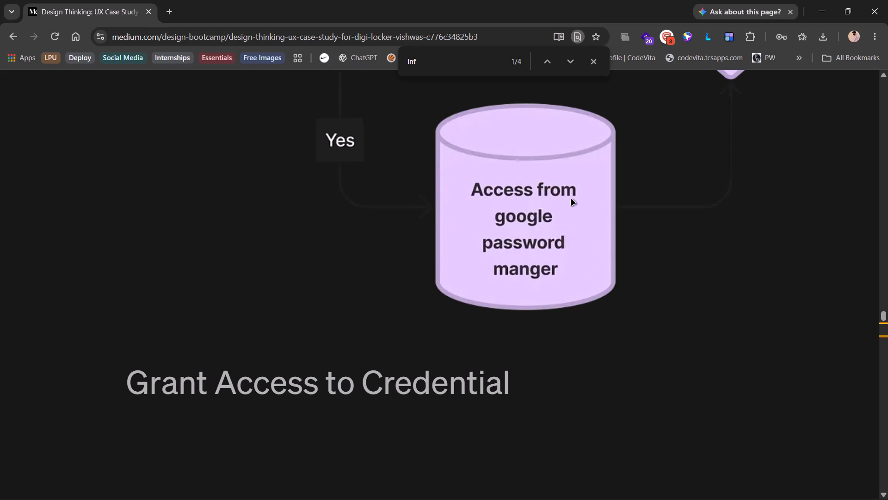
{"action": "key", "text": "alt+Tab"}
{"action": "key", "text": "alt+Tab"}
{"action": "left_click", "coordinate": [754, 34]}
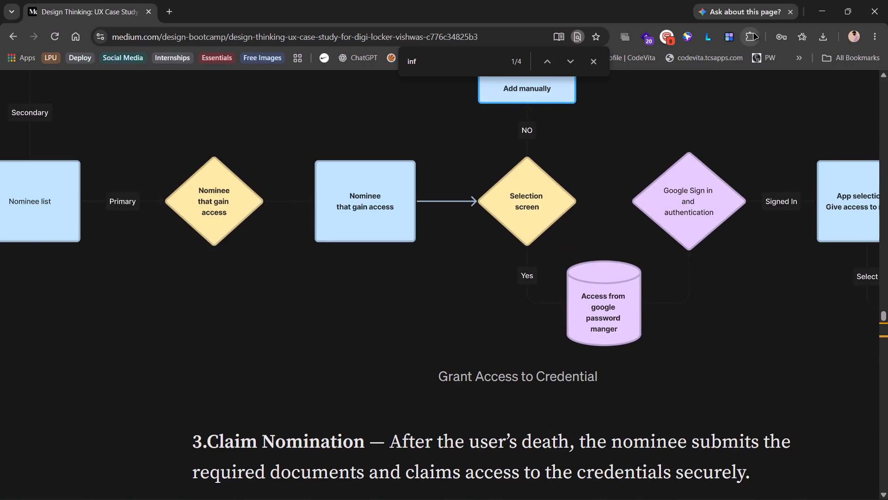
{"action": "left_click", "coordinate": [649, 162]}
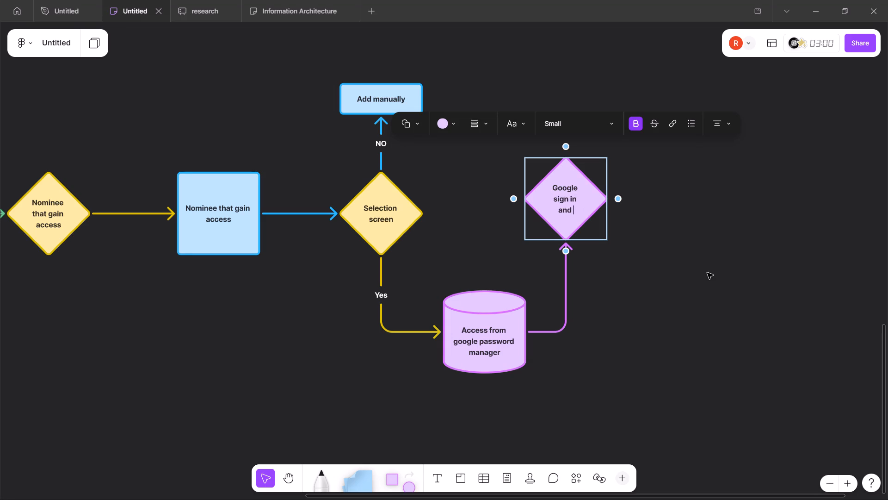
Complete the purple diamond's label in Figma as "Google sign in and authentication", checking the wording against Chrome's reference diagram.
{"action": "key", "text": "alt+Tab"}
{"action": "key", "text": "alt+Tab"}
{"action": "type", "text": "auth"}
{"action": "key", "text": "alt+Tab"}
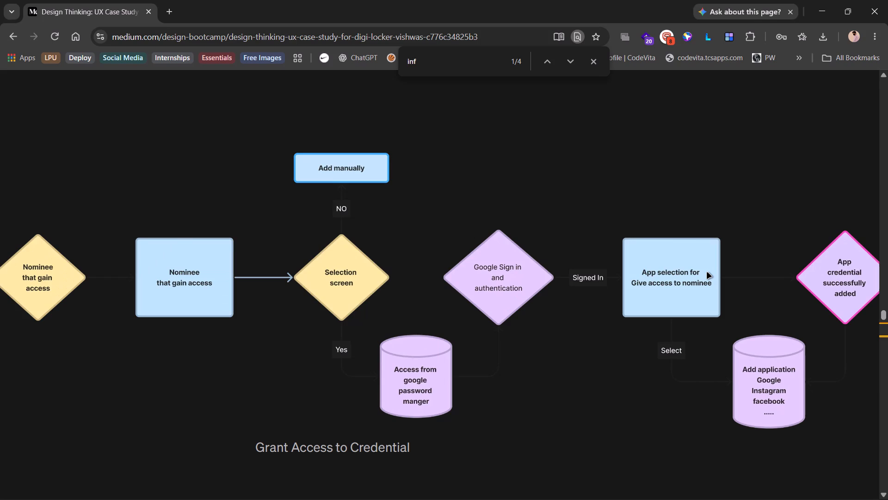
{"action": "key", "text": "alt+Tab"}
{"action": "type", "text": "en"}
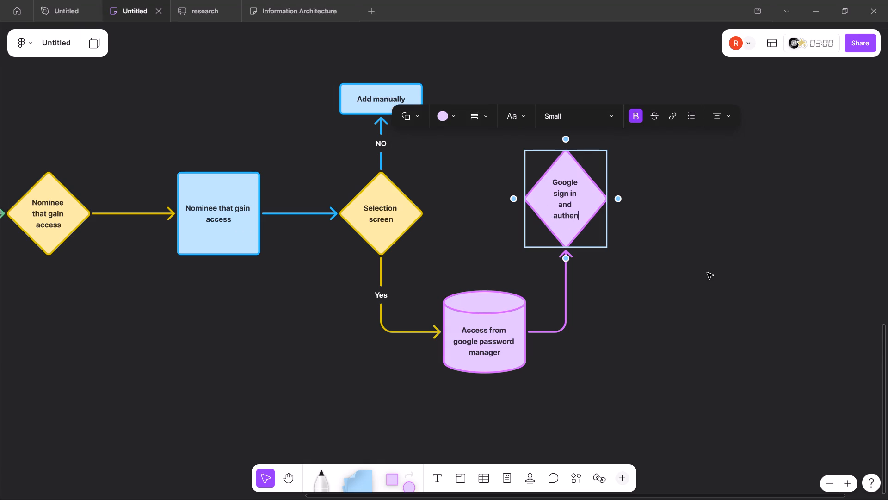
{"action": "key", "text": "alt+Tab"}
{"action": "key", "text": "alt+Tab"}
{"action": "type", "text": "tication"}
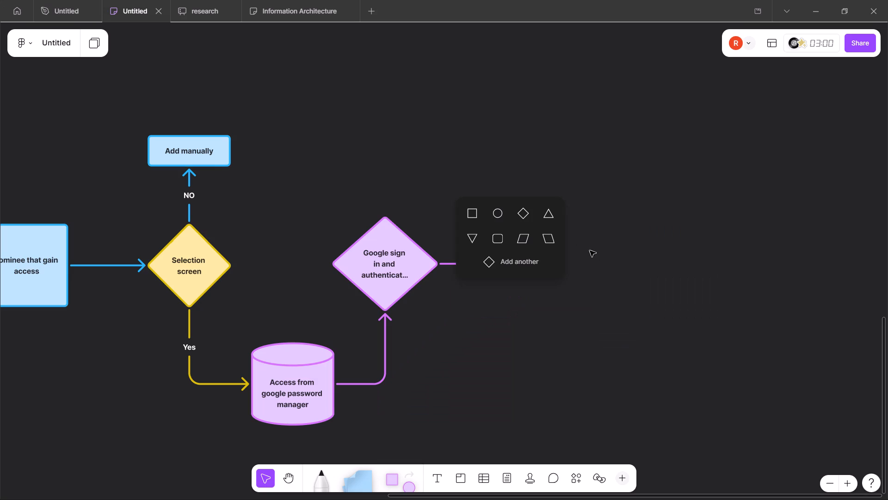
Add a connected square after the Google sign-in diamond in Figma and start its label with "App selection for", checking the wording in Chrome's reference.
{"action": "left_click", "coordinate": [476, 210]}
{"action": "key", "text": "alt+Tab"}
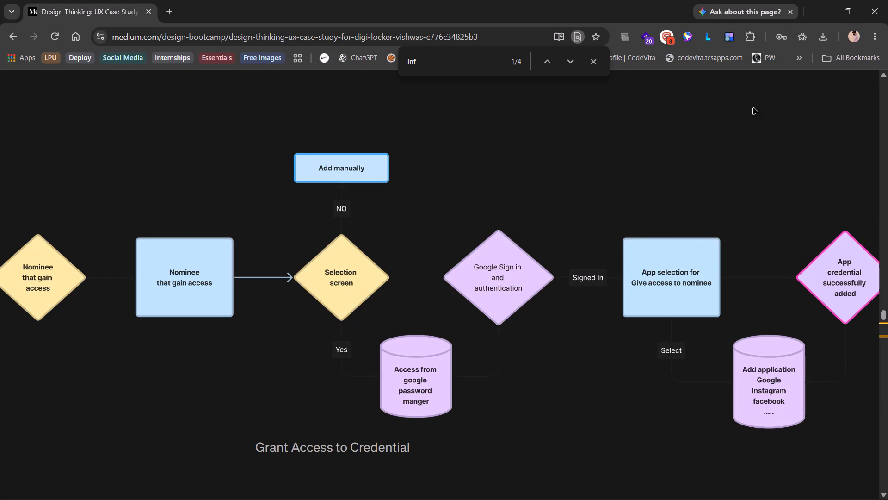
{"action": "key", "text": "alt+Tab"}
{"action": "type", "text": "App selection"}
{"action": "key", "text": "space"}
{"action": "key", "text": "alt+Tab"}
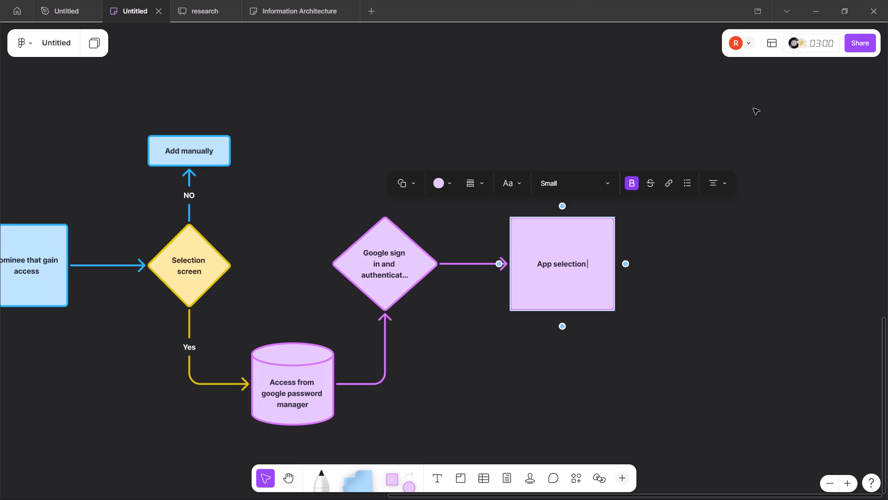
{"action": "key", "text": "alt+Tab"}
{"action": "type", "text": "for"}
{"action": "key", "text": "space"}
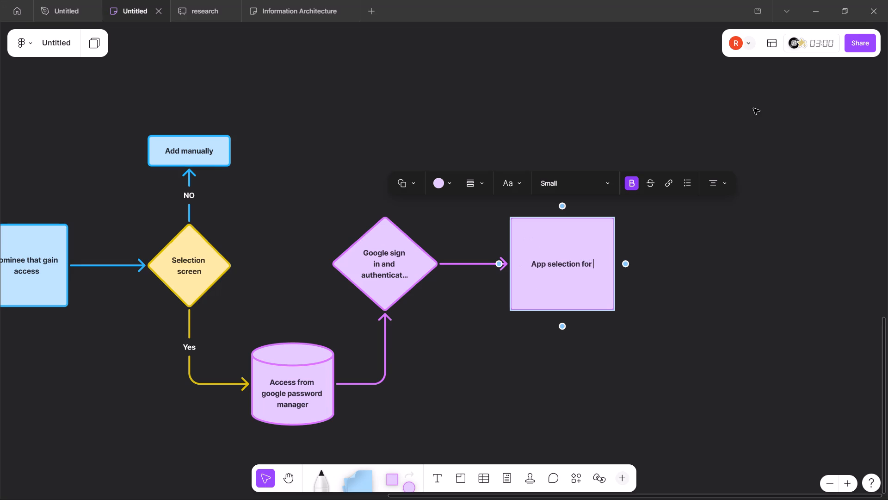
Add a second line reading "Give access to niminee" to the "App selection for" square in Figma, checking the wording in Chrome.
{"action": "key", "text": "alt+Tab"}
{"action": "key", "text": "alt+Tab"}
{"action": "type", "text": "Gi"}
{"action": "key", "text": "BackSpace"}
{"action": "key", "text": "BackSpace"}
{"action": "key", "text": "BackSpace"}
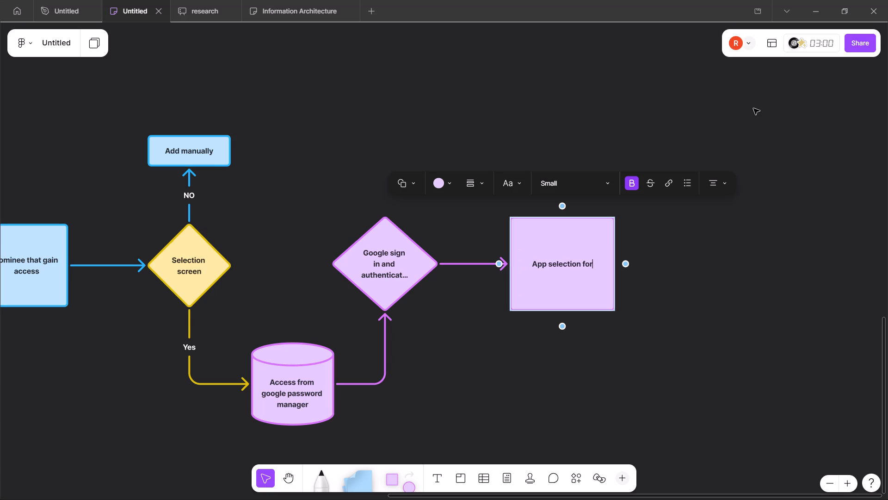
{"action": "key", "text": "shift+Return"}
{"action": "type", "text": "Give access"}
{"action": "key", "text": "space"}
{"action": "key", "text": "alt+Tab"}
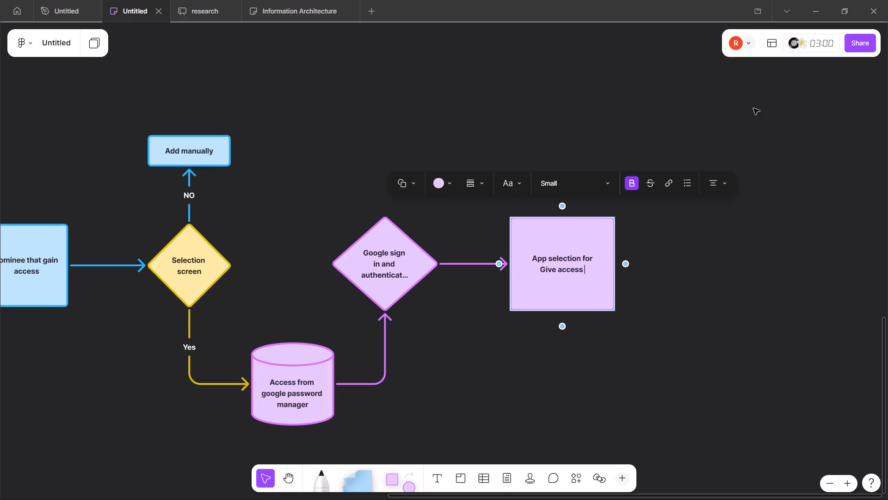
{"action": "key", "text": "alt+Tab"}
{"action": "type", "text": "to niminee"}
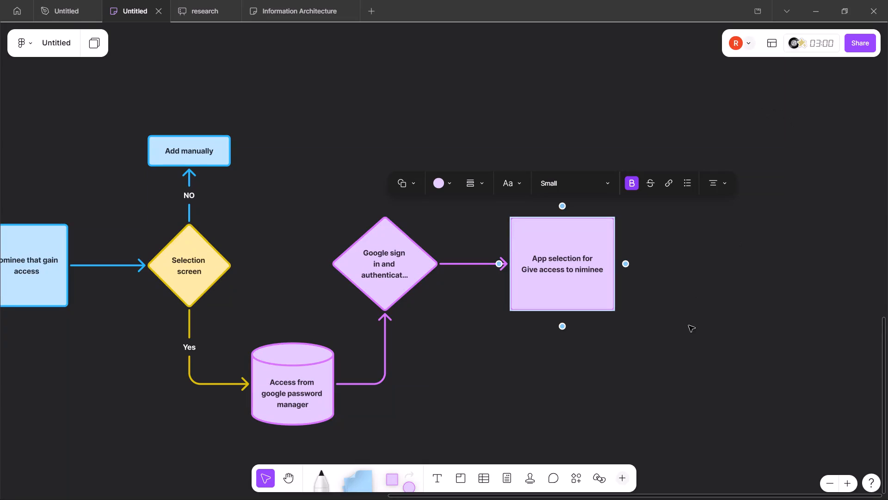
{"action": "left_click", "coordinate": [703, 322]}
Check Chrome's reference and fill Figma's "App selection for" square with the light blue sampled from the "Nominee that gain access" square.
{"action": "key", "text": "alt+Tab"}
{"action": "key", "text": "alt+Tab"}
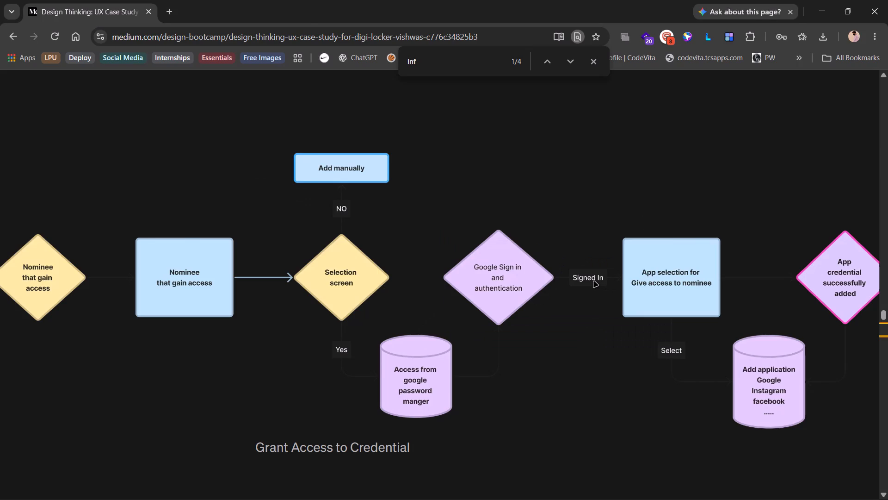
{"action": "left_click", "coordinate": [574, 283]}
{"action": "left_click", "coordinate": [443, 177]}
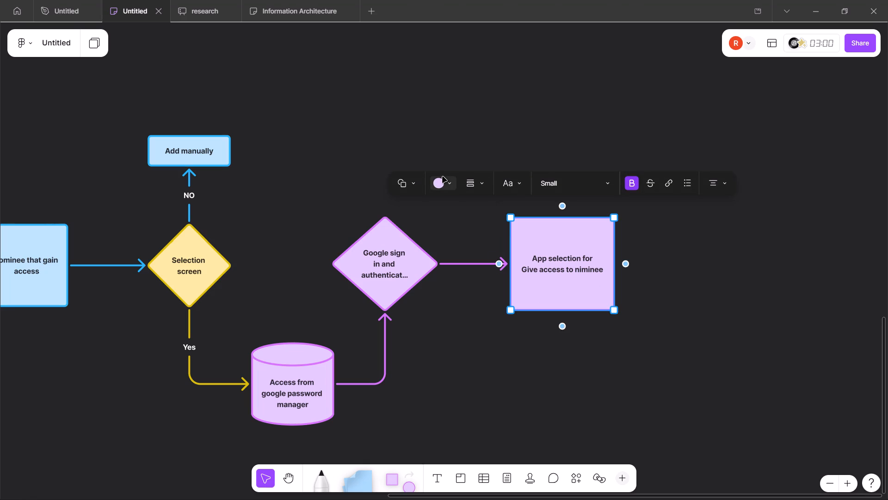
{"action": "left_click", "coordinate": [532, 152]}
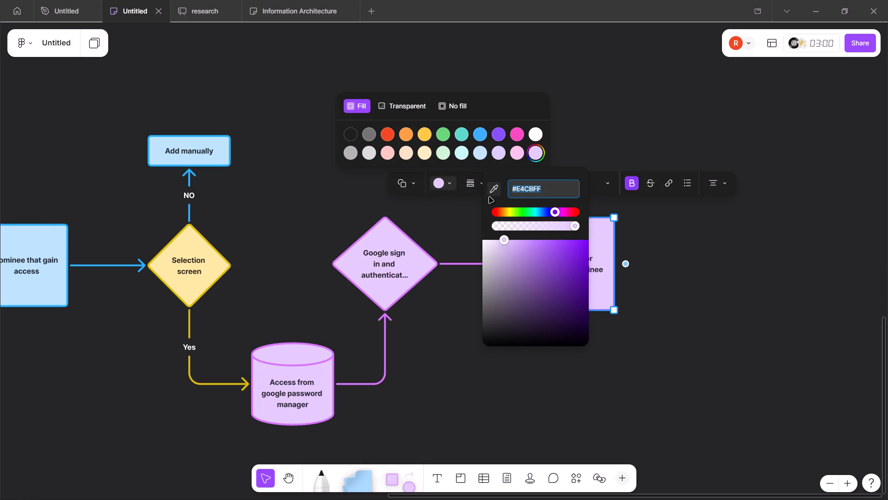
{"action": "left_click", "coordinate": [494, 196]}
{"action": "left_click", "coordinate": [54, 234]}
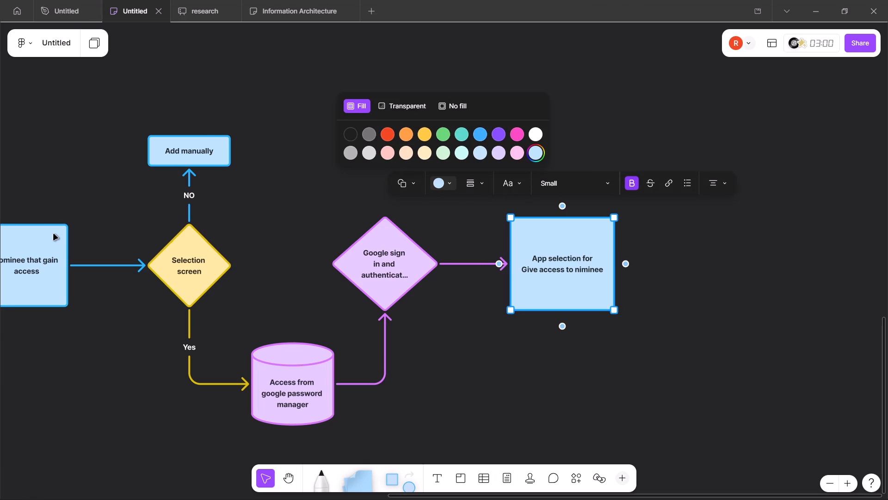
{"action": "left_click", "coordinate": [228, 98]}
Label the connector between the "Google sign in and authentication" diamond and the "App selection for" square "Signed in" in Figma, checking Chrome's reference.
{"action": "key", "text": "alt+Tab"}
{"action": "key", "text": "alt+Tab"}
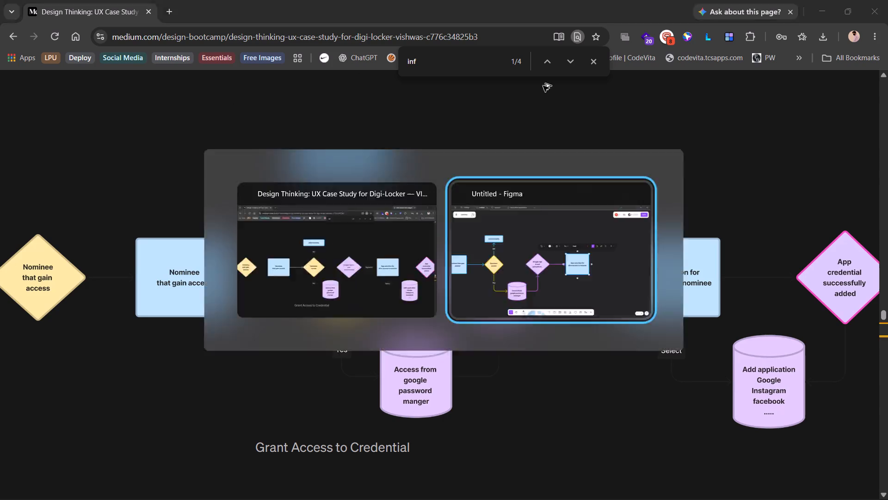
{"action": "left_click", "coordinate": [489, 356]}
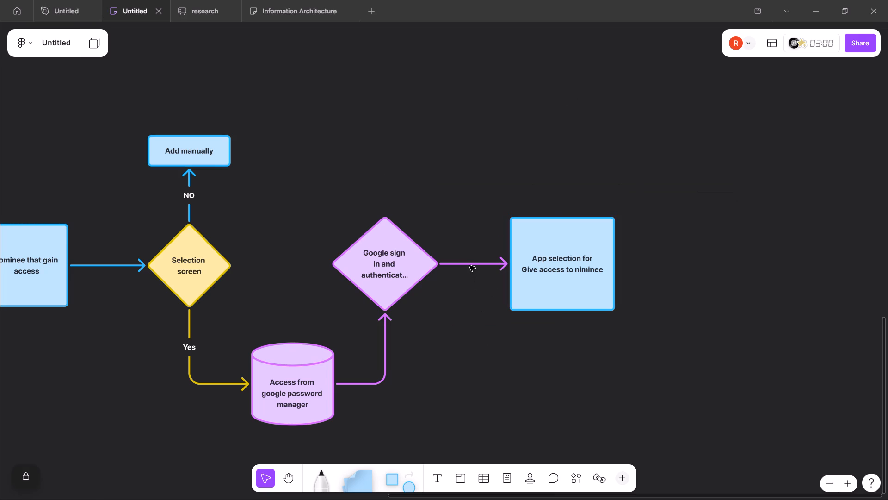
{"action": "left_click", "coordinate": [469, 265]}
{"action": "left_click", "coordinate": [450, 245]}
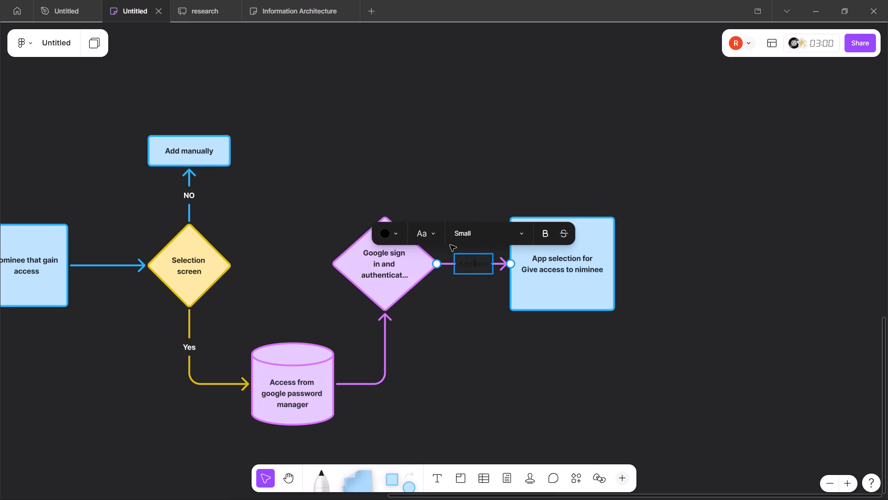
{"action": "type", "text": "Sig"}
{"action": "key", "text": "alt+Tab"}
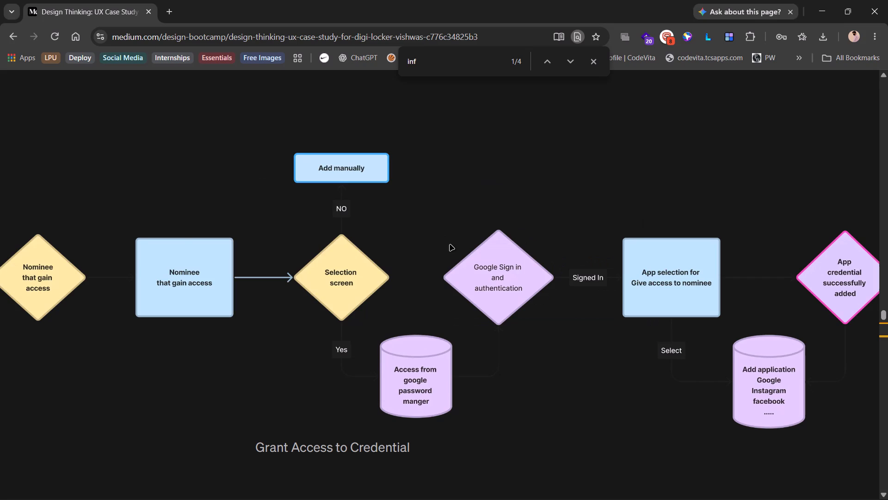
{"action": "key", "text": "alt+Tab"}
{"action": "type", "text": "ned"}
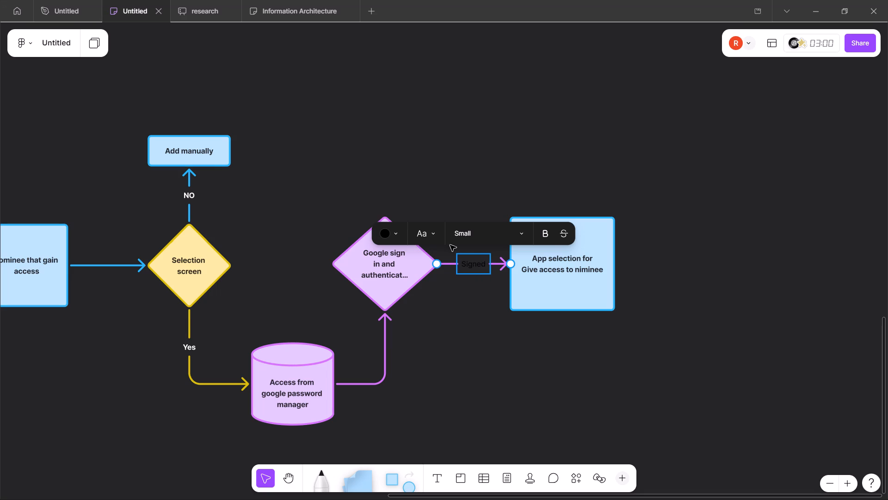
{"action": "key", "text": "space"}
{"action": "type", "text": "in"}
Make the "Signed in" connector label bold and white.
{"action": "key", "text": "ctrl+a"}
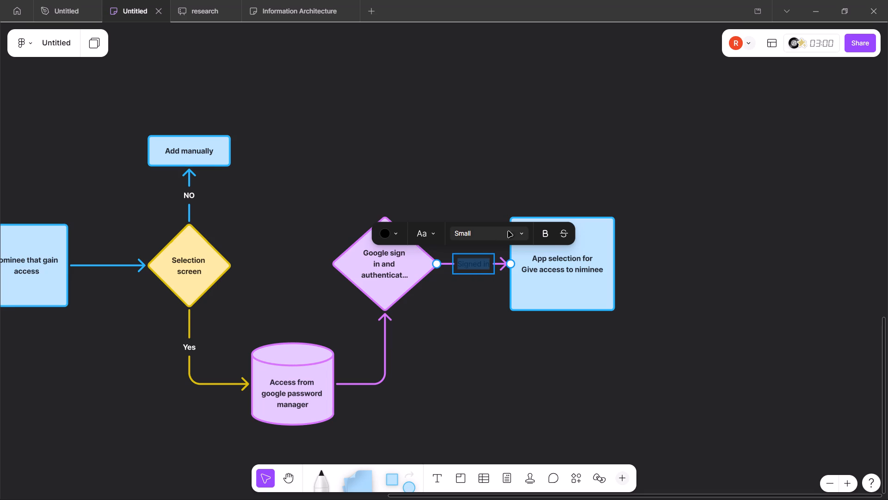
{"action": "left_click", "coordinate": [547, 233]}
{"action": "left_click", "coordinate": [400, 237]}
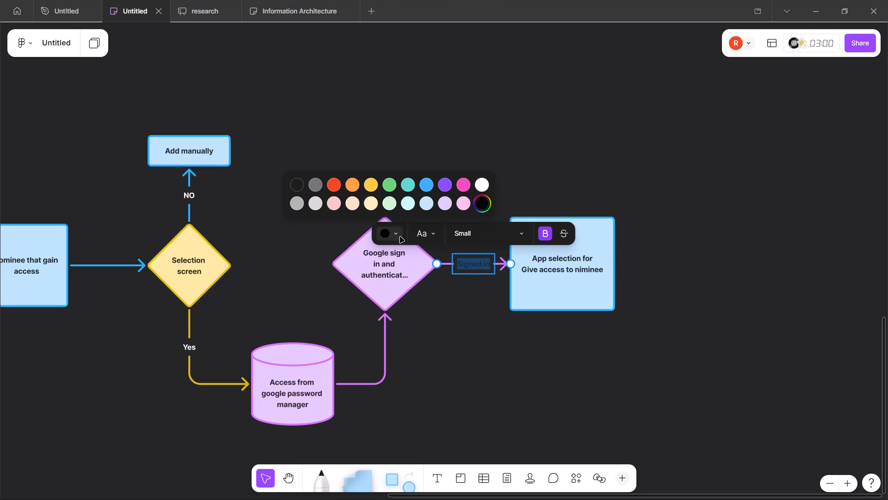
{"action": "left_click", "coordinate": [485, 184]}
{"action": "left_click", "coordinate": [541, 159]}
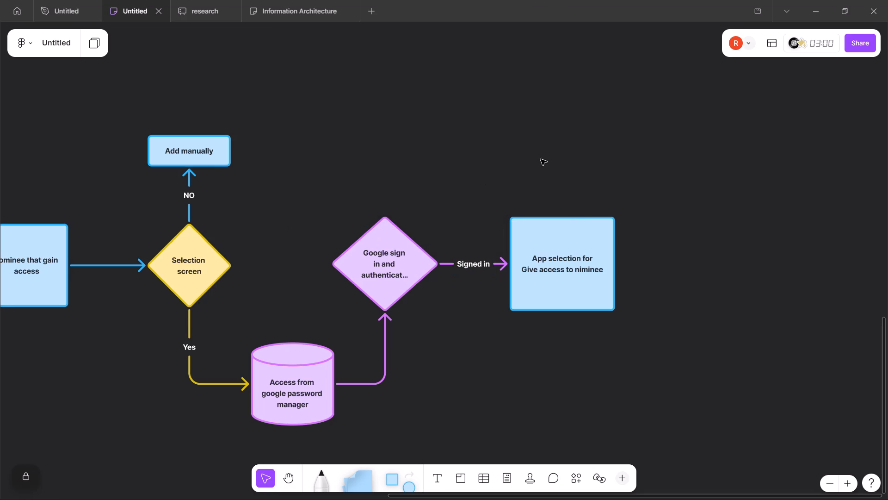
Examine the remaining shapes and connections after the "App selection for" square in Chrome's reference, comparing them with the Figma flowchart.
{"action": "scroll", "coordinate": [641, 197], "scroll_direction": "left", "scroll_amount": 1}
{"action": "scroll", "coordinate": [641, 197], "scroll_direction": "right", "scroll_amount": 1}
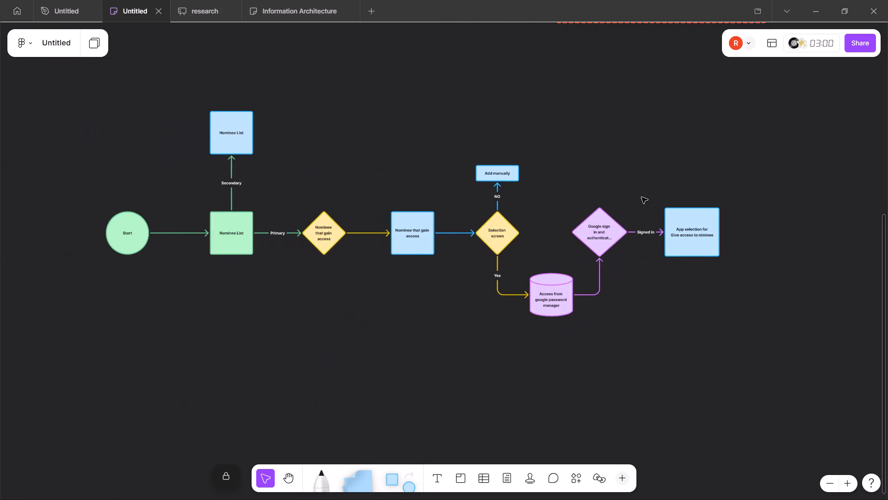
{"action": "scroll", "coordinate": [641, 197], "scroll_direction": "up", "scroll_amount": 1}
{"action": "key", "text": "alt+Tab"}
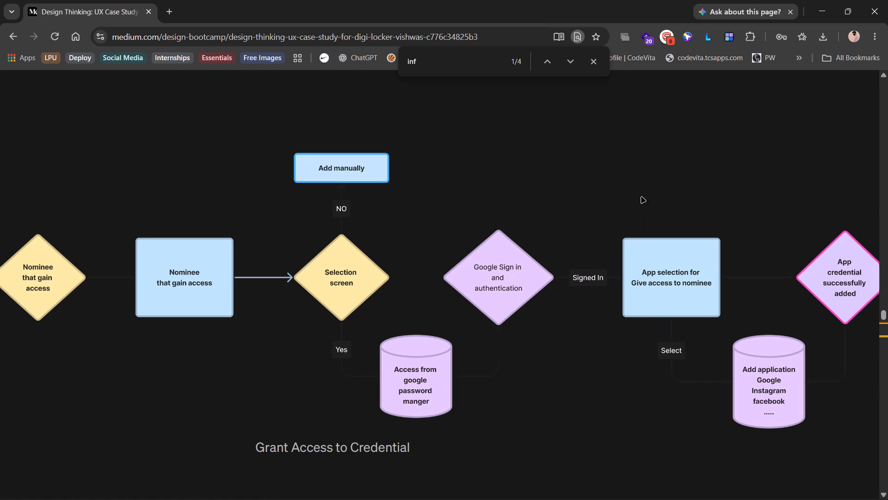
{"action": "scroll", "coordinate": [756, 229], "scroll_direction": "left", "scroll_amount": 2}
{"action": "scroll", "coordinate": [673, 328], "scroll_direction": "left", "scroll_amount": 1}
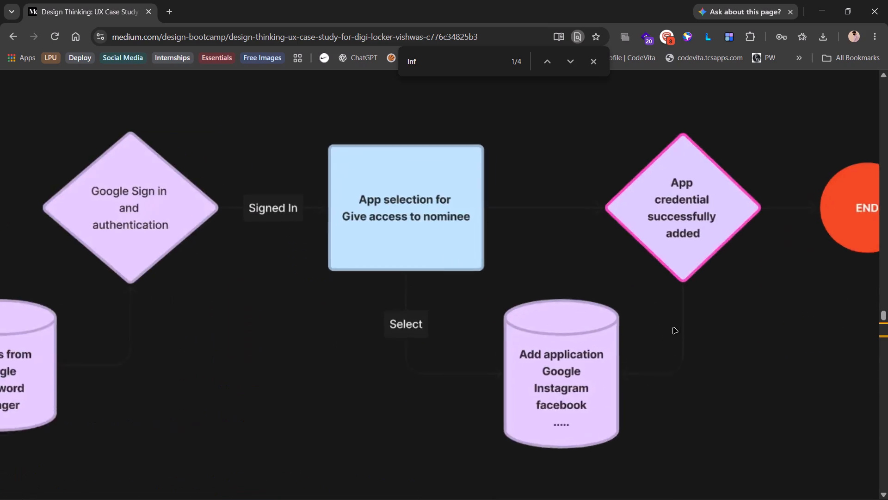
{"action": "scroll", "coordinate": [673, 328], "scroll_direction": "left", "scroll_amount": 3}
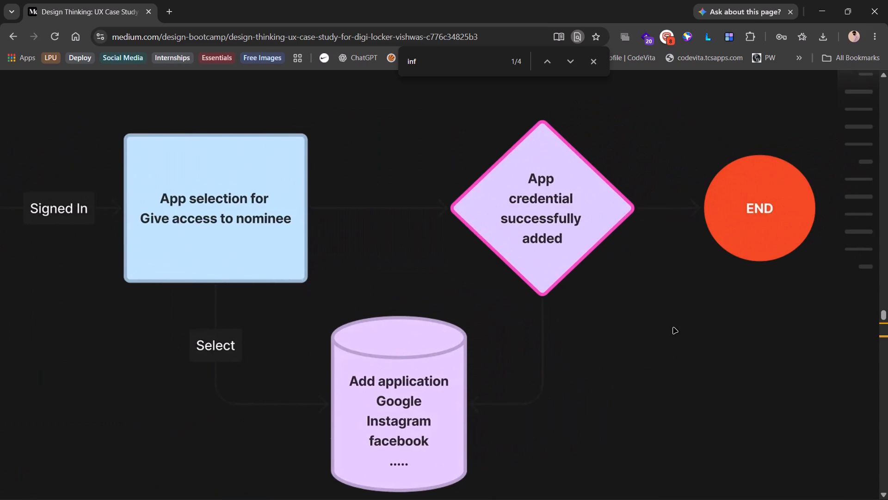
{"action": "key", "text": "alt+Tab"}
{"action": "scroll", "coordinate": [677, 325], "scroll_direction": "left", "scroll_amount": 1}
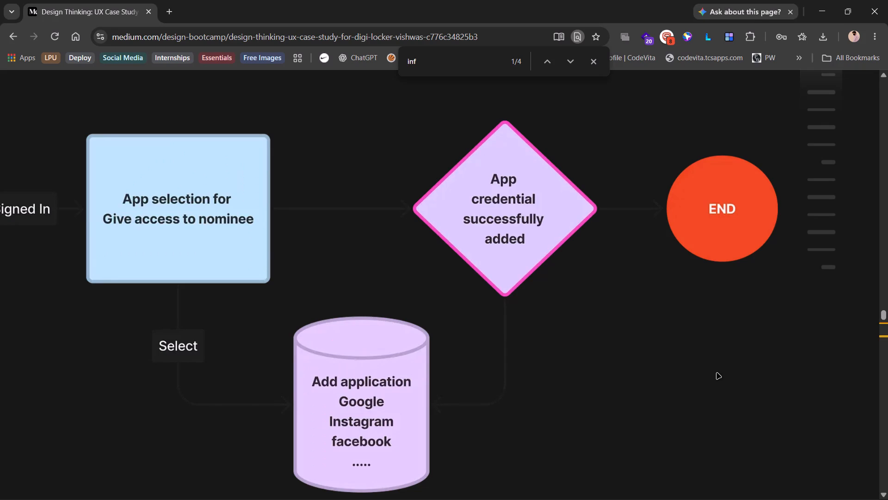
Switch to Figma and complete the "Add Application Google" cylinder's label with the lines "Instagram" and "Facebook".
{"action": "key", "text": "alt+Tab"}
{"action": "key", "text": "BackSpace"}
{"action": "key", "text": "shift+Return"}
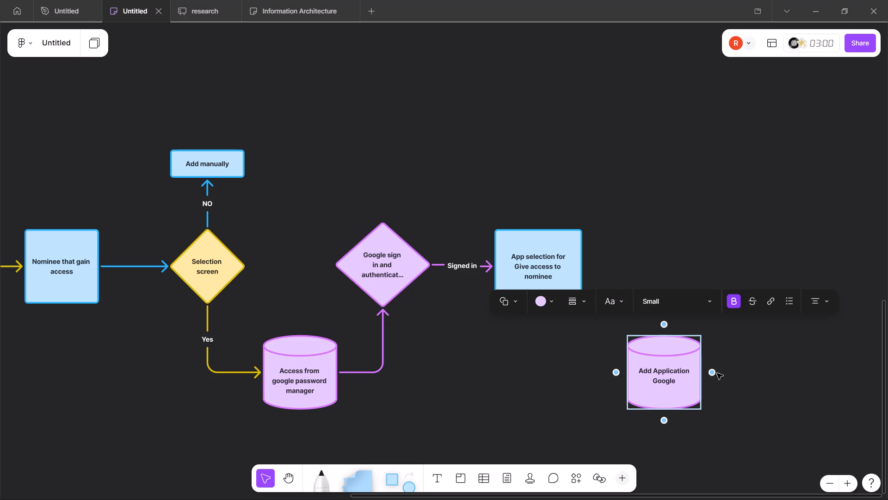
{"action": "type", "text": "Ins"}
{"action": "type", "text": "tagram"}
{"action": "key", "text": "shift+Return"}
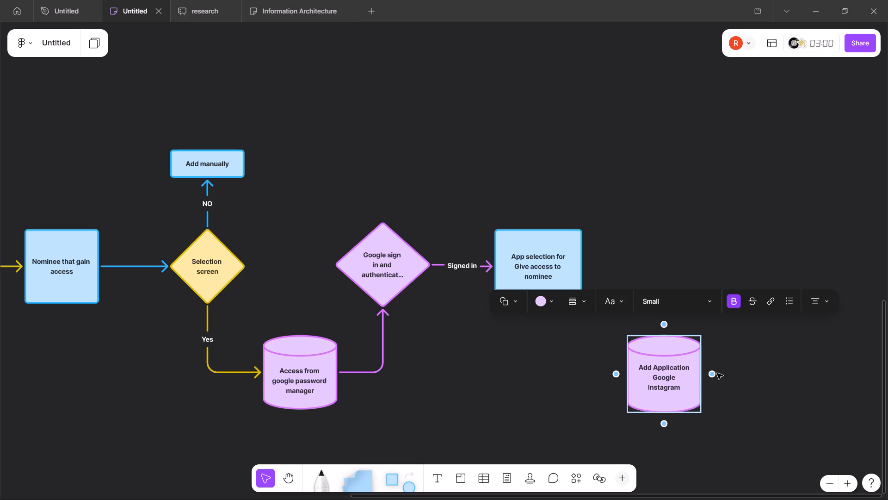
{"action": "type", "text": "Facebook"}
{"action": "left_click", "coordinate": [764, 389]}
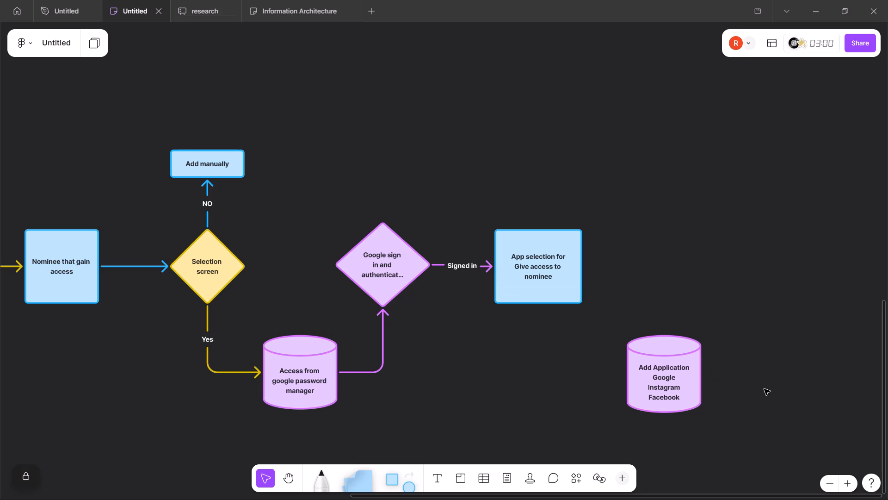
Connect the bottom of the "App selection for Give access to nominee" square to the side of the "Add Application" cylinder.
{"action": "left_click", "coordinate": [549, 293]}
{"action": "left_click_drag", "start_coordinate": [540, 320], "coordinate": [644, 376]}
{"action": "left_click", "coordinate": [735, 294]}
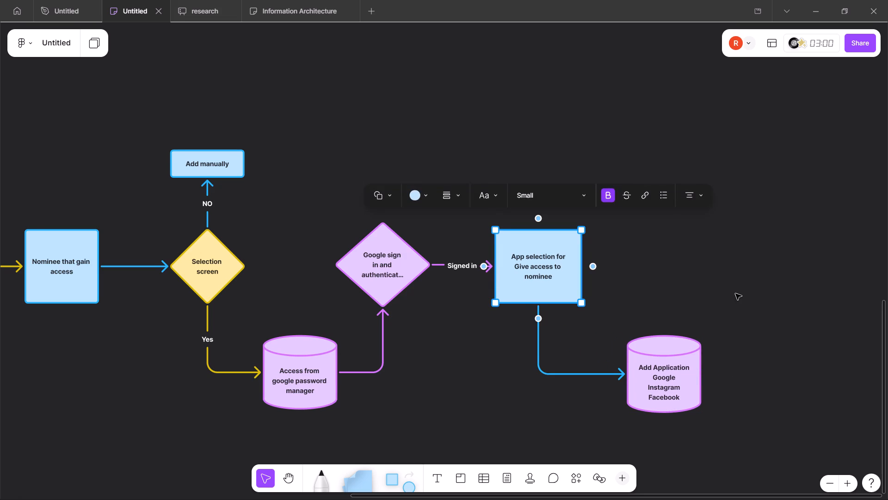
Move the "Add Application" cylinder slightly closer to the "App selection for" square, level with the "Access from google password manager" cylinder.
{"action": "scroll", "coordinate": [735, 294], "scroll_direction": "left", "scroll_amount": 1}
{"action": "left_click_drag", "start_coordinate": [652, 328], "coordinate": [652, 317]}
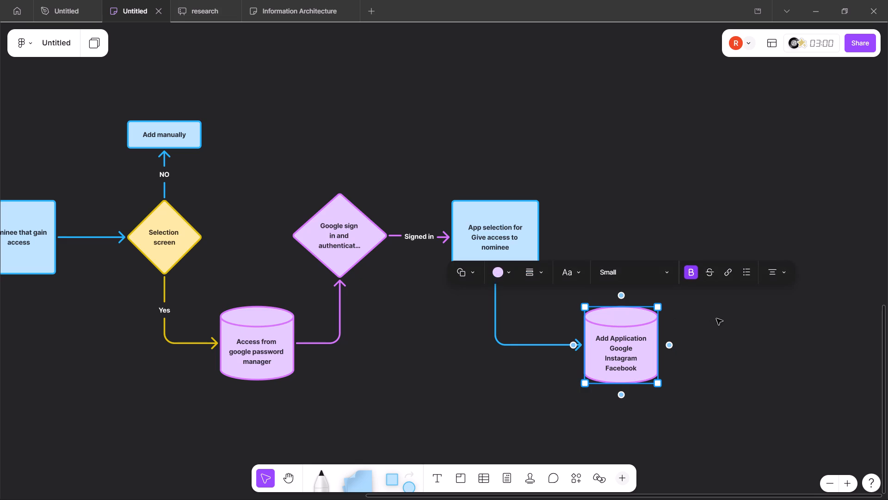
{"action": "left_click", "coordinate": [711, 331]}
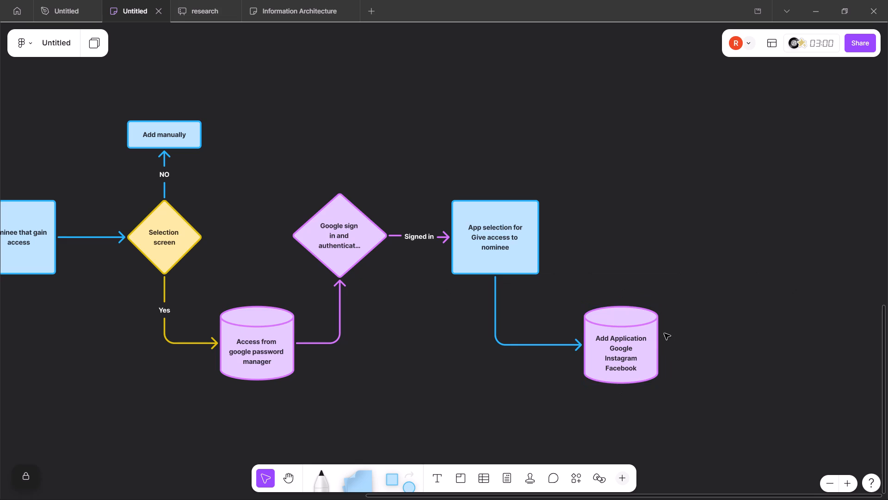
{"action": "left_click", "coordinate": [627, 326]}
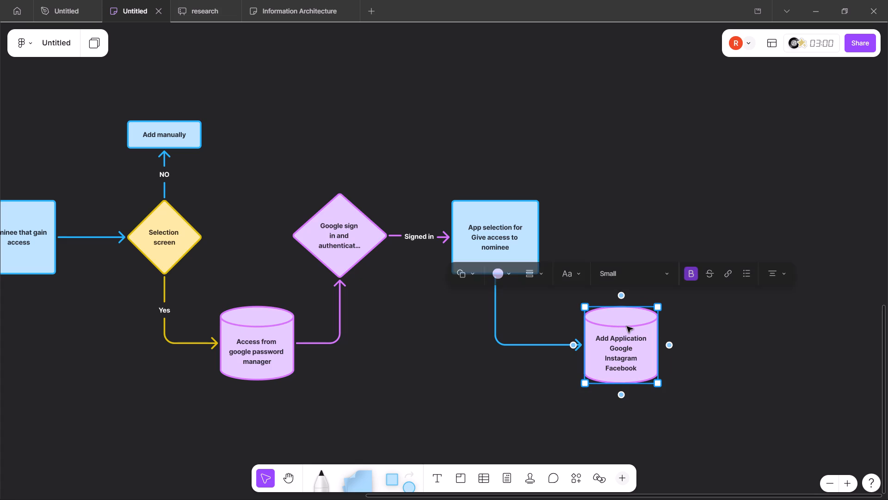
{"action": "left_click", "coordinate": [630, 326]}
{"action": "left_click_drag", "start_coordinate": [630, 326], "coordinate": [629, 325]}
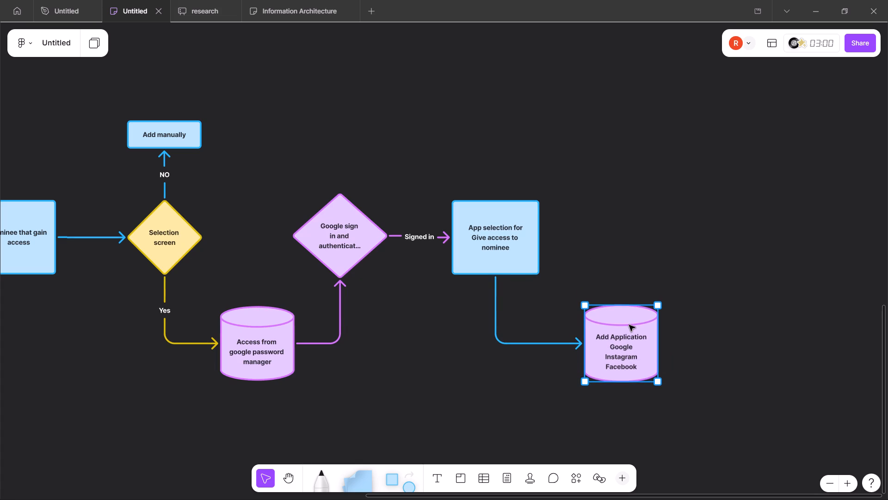
{"action": "left_click_drag", "start_coordinate": [629, 325], "coordinate": [631, 319]}
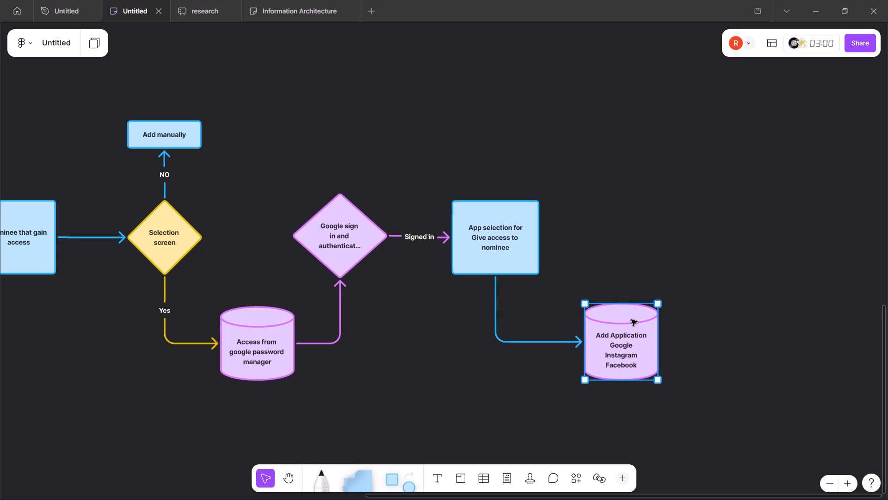
{"action": "left_click_drag", "start_coordinate": [631, 319], "coordinate": [344, 326]}
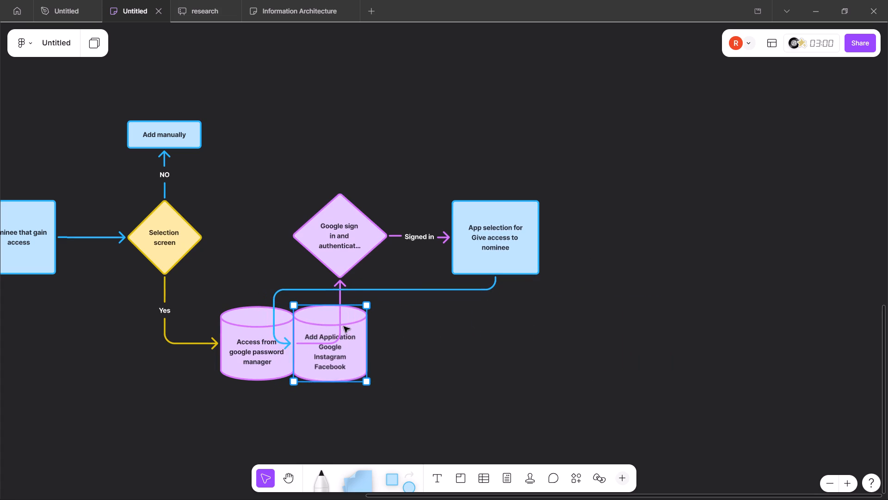
{"action": "left_click_drag", "start_coordinate": [344, 326], "coordinate": [354, 328]}
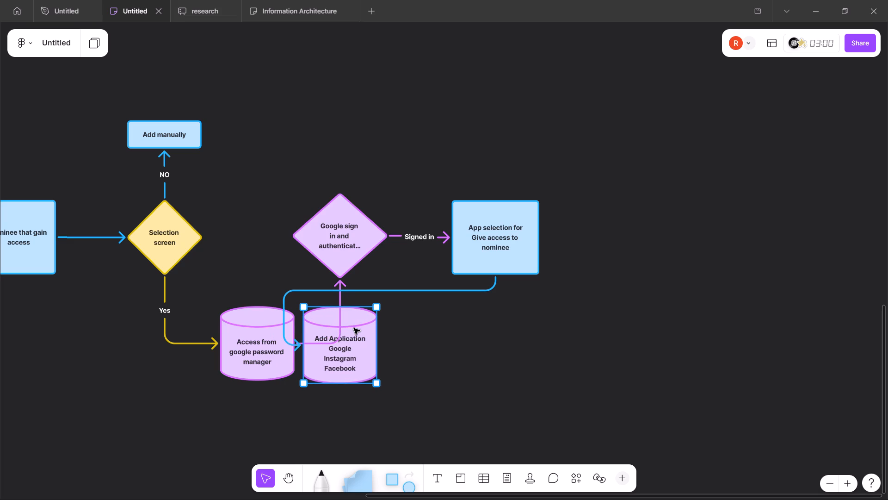
{"action": "left_click_drag", "start_coordinate": [354, 328], "coordinate": [480, 326]}
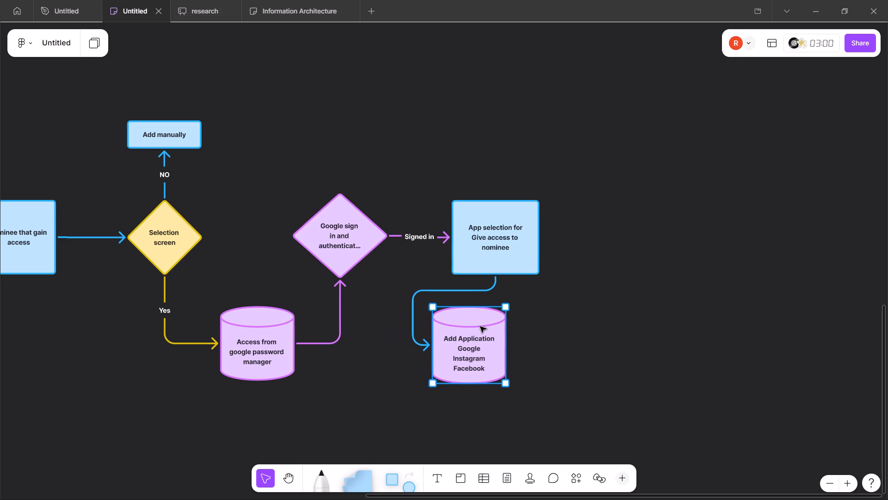
{"action": "left_click_drag", "start_coordinate": [480, 326], "coordinate": [573, 328]}
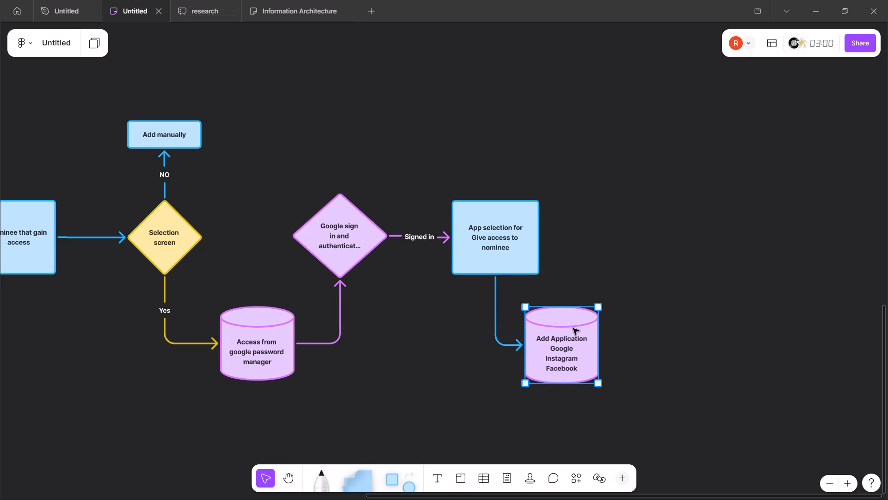
{"action": "left_click_drag", "start_coordinate": [573, 328], "coordinate": [601, 330]}
{"action": "left_click", "coordinate": [702, 228]}
Label the connector between the "App selection for" square and the "Add Application" cylinder "Select" in Figma, checking Chrome's reference.
{"action": "key", "text": "alt+Tab"}
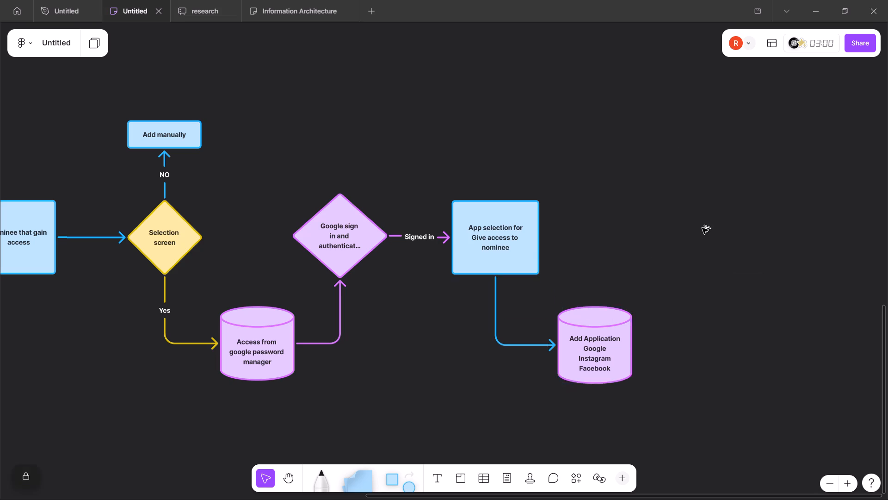
{"action": "key", "text": "alt+Tab"}
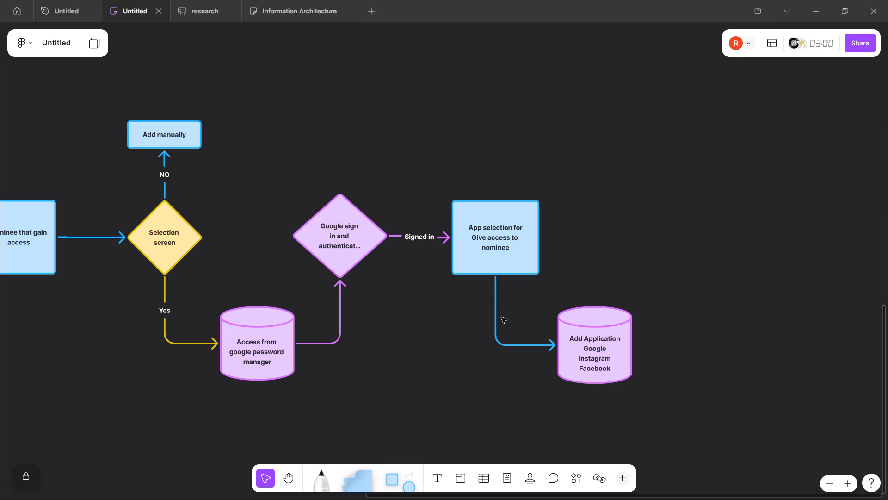
{"action": "left_click", "coordinate": [498, 319]}
{"action": "left_click", "coordinate": [511, 256]}
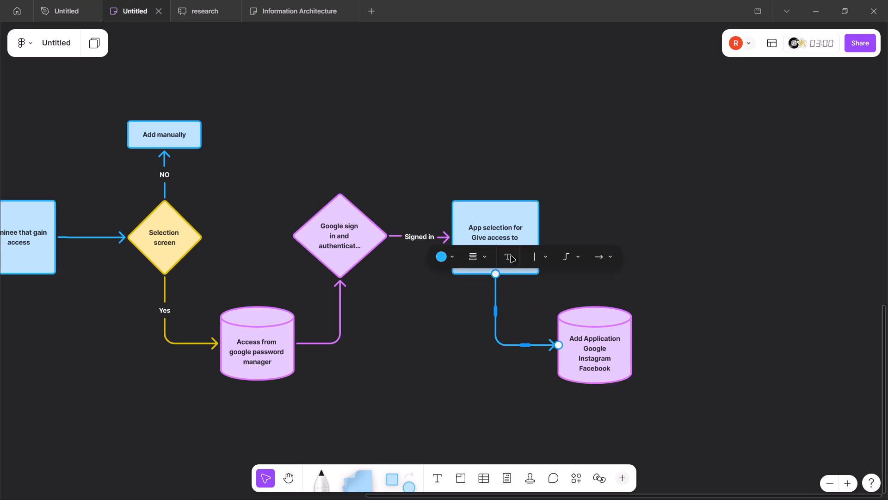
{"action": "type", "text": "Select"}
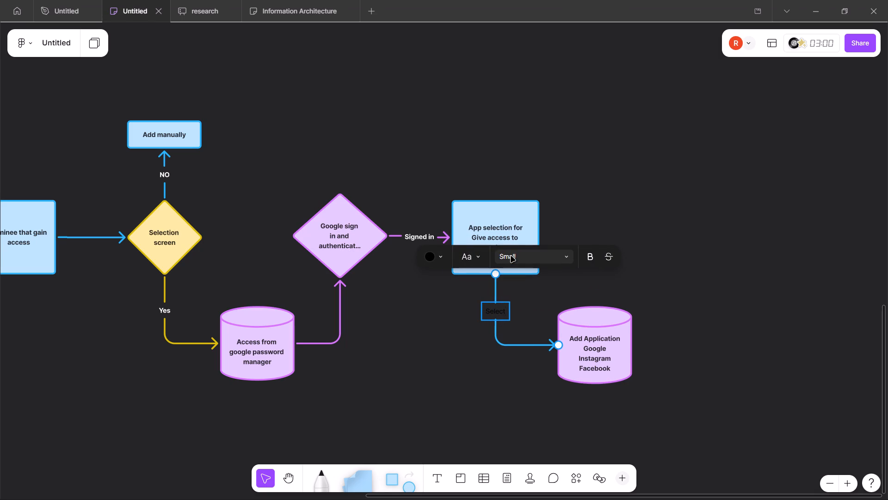
Make the "Select" connector label bold and white, and compare the flowchart with Chrome's reference.
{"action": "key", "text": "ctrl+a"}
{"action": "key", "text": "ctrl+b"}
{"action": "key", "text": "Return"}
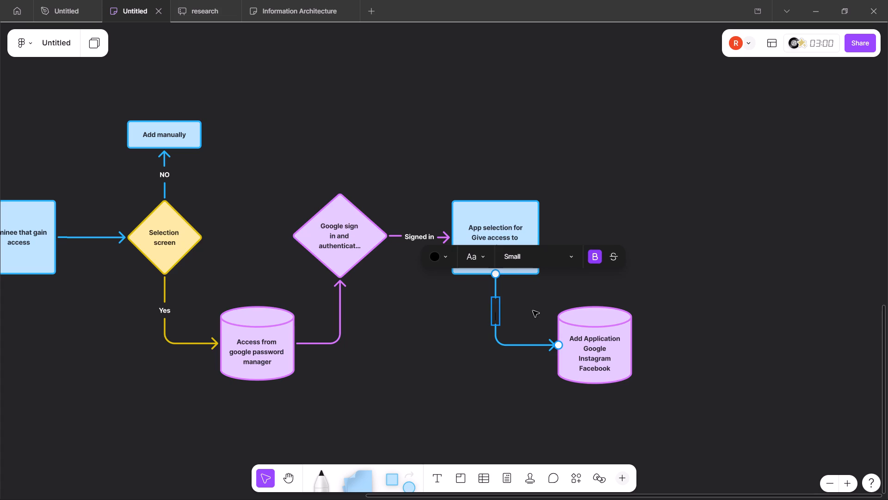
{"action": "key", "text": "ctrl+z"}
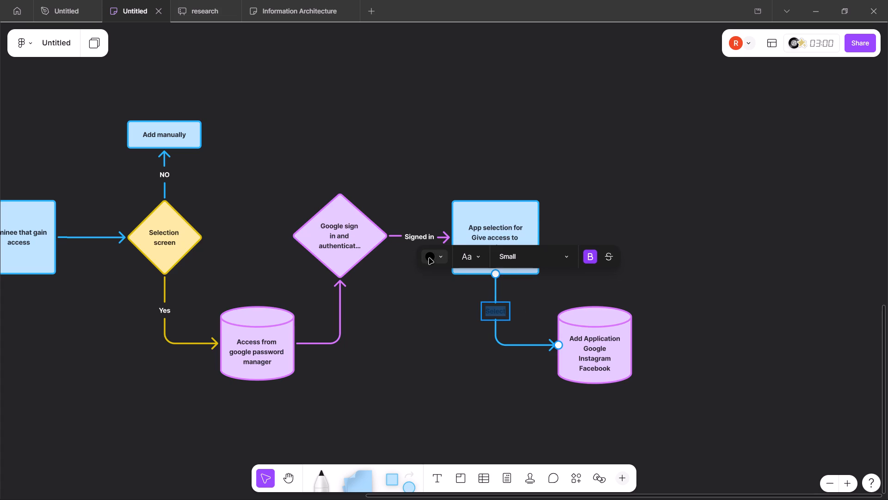
{"action": "left_click", "coordinate": [429, 258]}
{"action": "left_click", "coordinate": [530, 209]}
{"action": "left_click", "coordinate": [623, 199]}
{"action": "key", "text": "alt+Tab"}
{"action": "key", "text": "alt+Tab"}
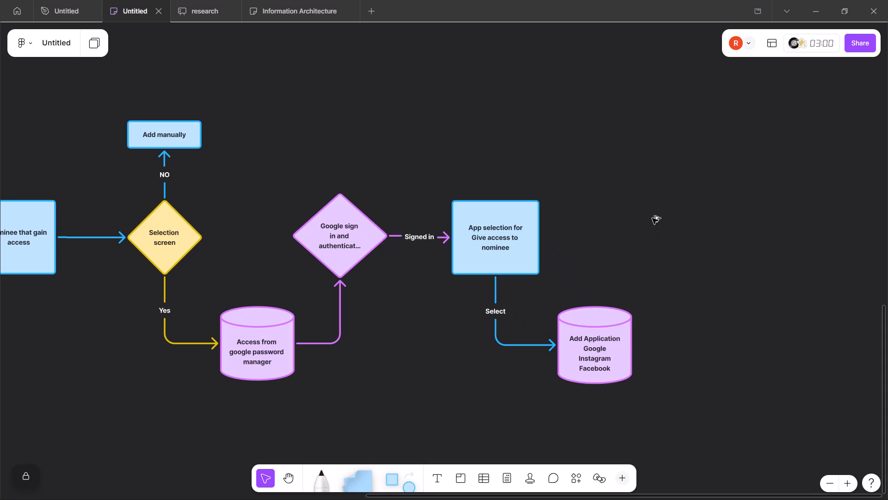
Check Chrome's reference and add a diamond in Figma connected from the side of the "App selection for Give access to nominee" square.
{"action": "key", "text": "alt+Tab"}
{"action": "scroll", "coordinate": [348, 232], "scroll_direction": "up", "scroll_amount": 1}
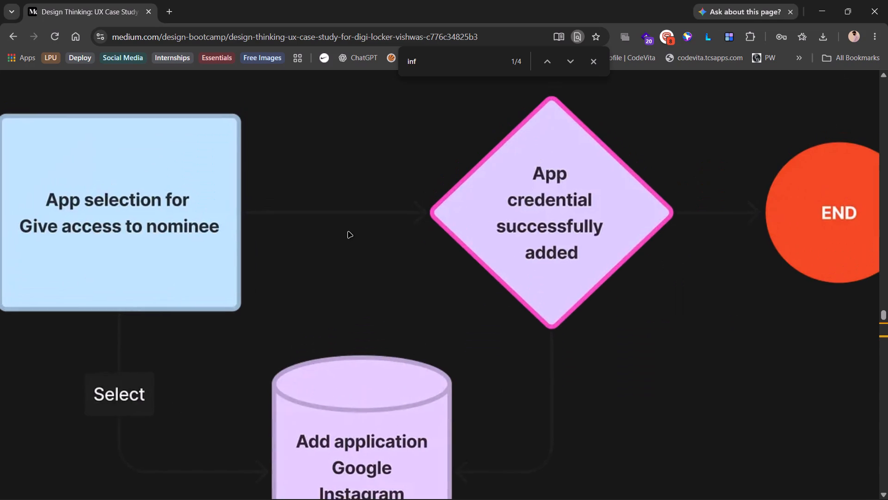
{"action": "key", "text": "alt+Tab"}
{"action": "left_click", "coordinate": [507, 233]}
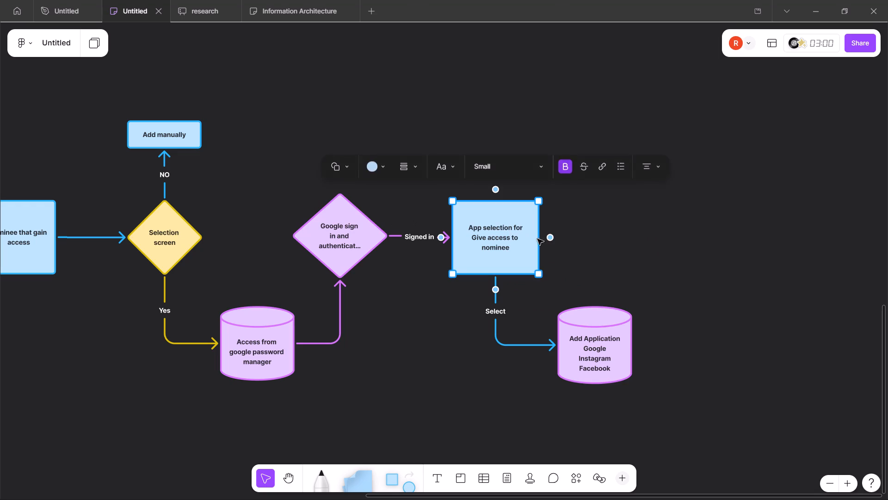
{"action": "left_click_drag", "start_coordinate": [549, 241], "coordinate": [623, 236]}
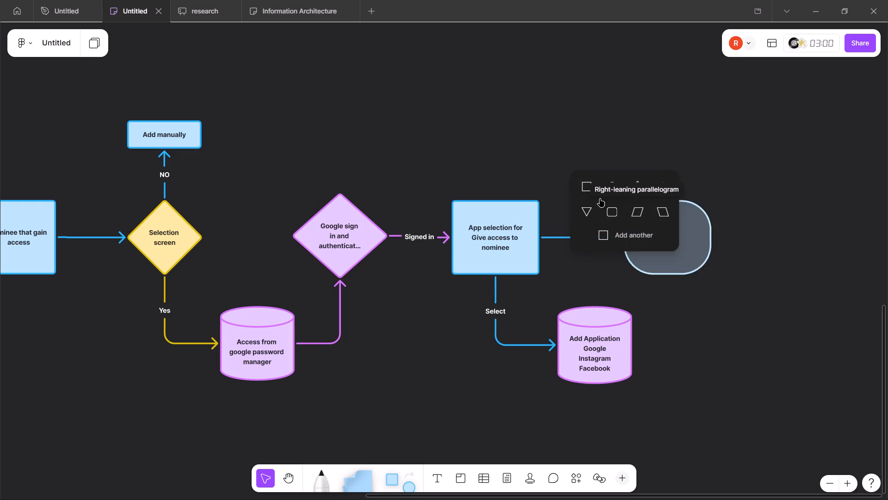
{"action": "left_click", "coordinate": [639, 181]}
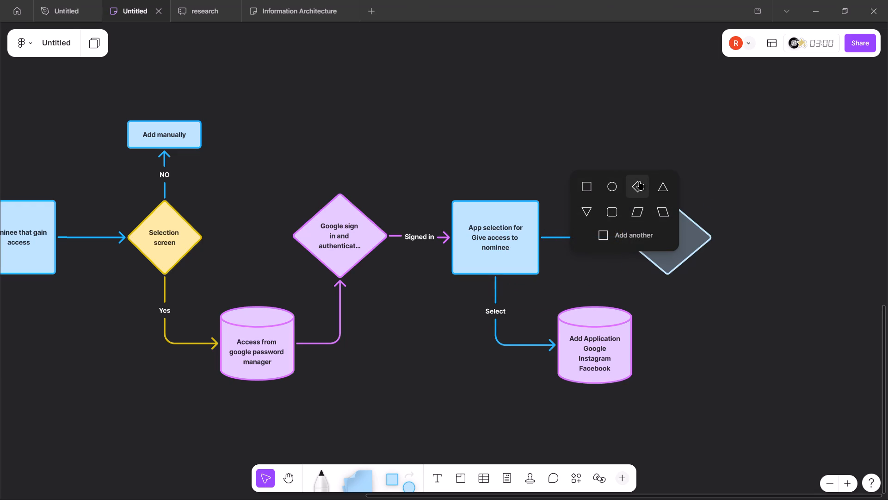
Enter "App credential" in the new diamond in Figma, checking the wording in Chrome's reference.
{"action": "key", "text": "alt+Tab"}
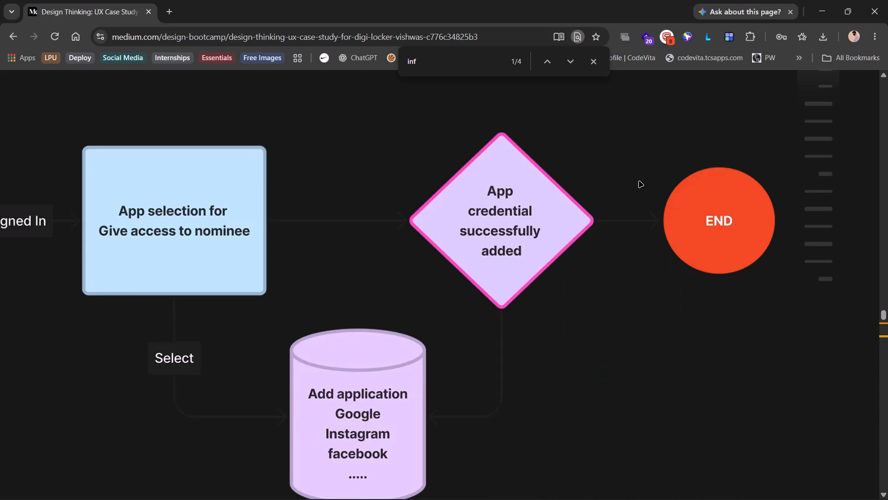
{"action": "key", "text": "alt+Tab"}
{"action": "type", "text": "App"}
{"action": "key", "text": "alt+Tab"}
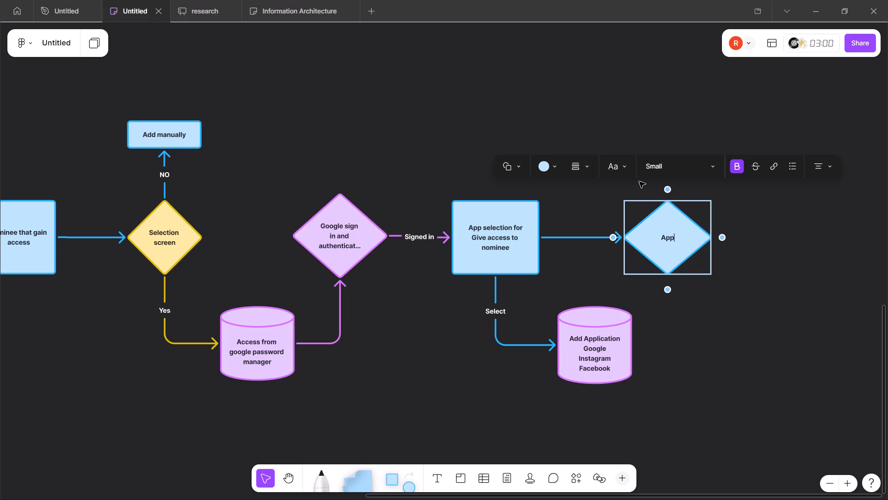
{"action": "key", "text": "alt+Tab"}
{"action": "key", "text": "alt+Tab"}
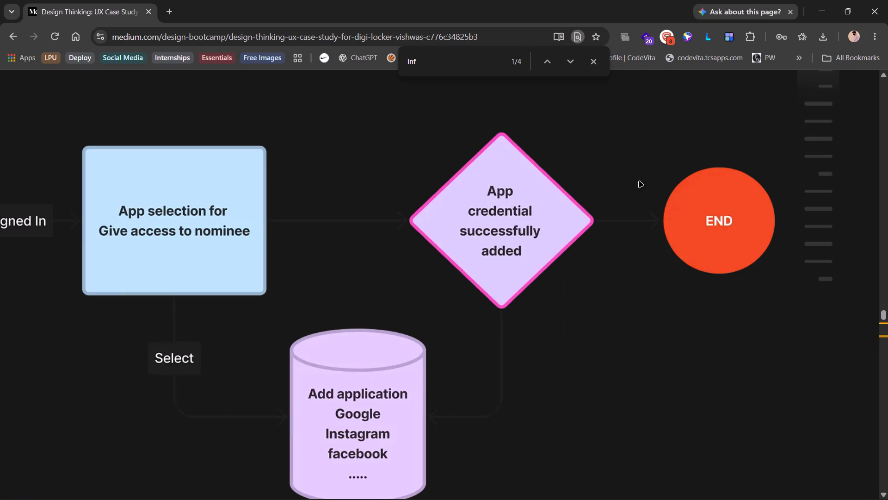
{"action": "key", "text": "alt+Tab"}
{"action": "key", "text": "space"}
{"action": "type", "text": "cred"}
{"action": "key", "text": "alt+Tab"}
{"action": "key", "text": "alt+Tab"}
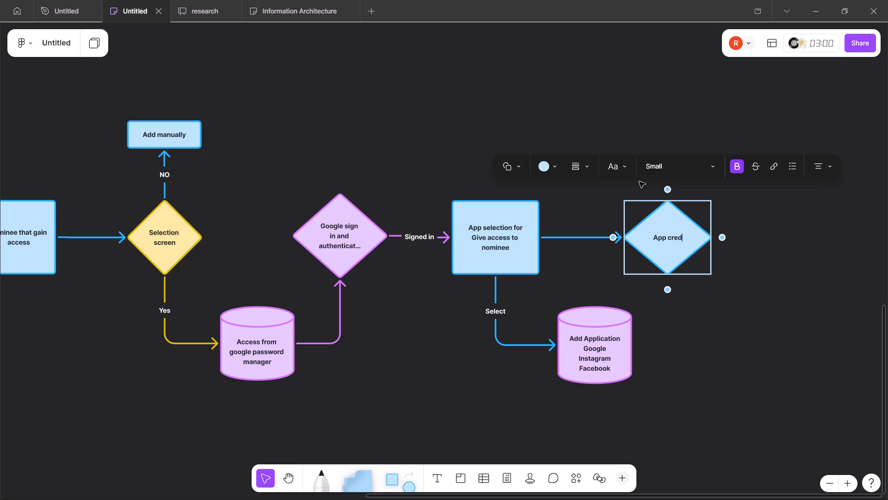
{"action": "type", "text": "ential"}
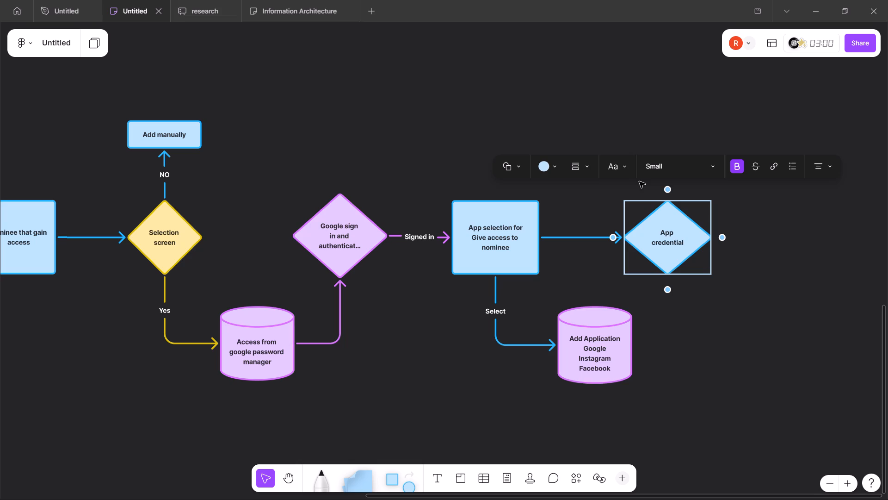
Add a new line reading "Successfully Added" to the "App credential" diamond in Figma, following Chrome's reference.
{"action": "key", "text": "alt+Tab"}
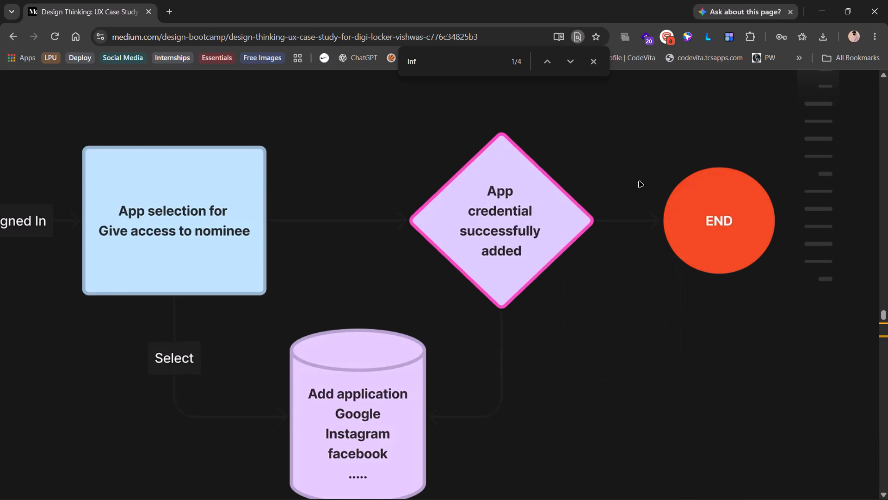
{"action": "key", "text": "alt+Tab"}
{"action": "key", "text": "Return"}
{"action": "type", "text": "Successfully"}
{"action": "key", "text": "space"}
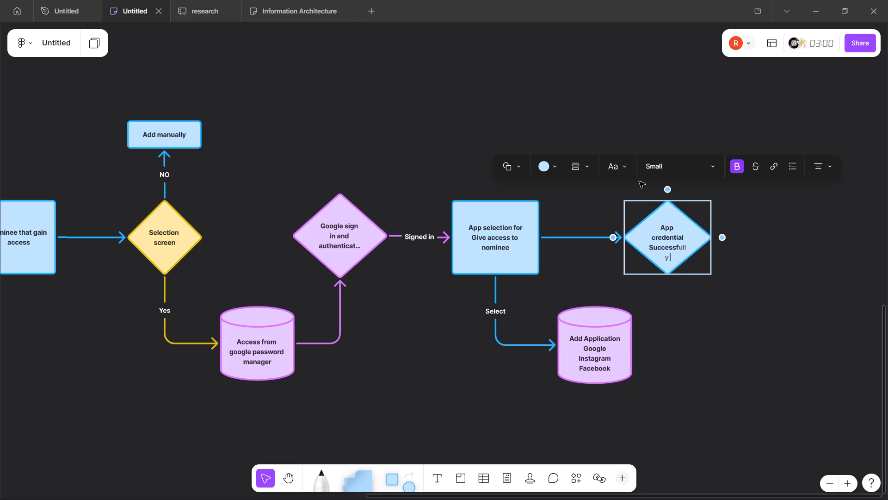
{"action": "type", "text": "Added"}
{"action": "left_click", "coordinate": [654, 238]}
{"action": "key", "text": "BackSpace"}
{"action": "key", "text": "space"}
{"action": "left_click", "coordinate": [749, 255]}
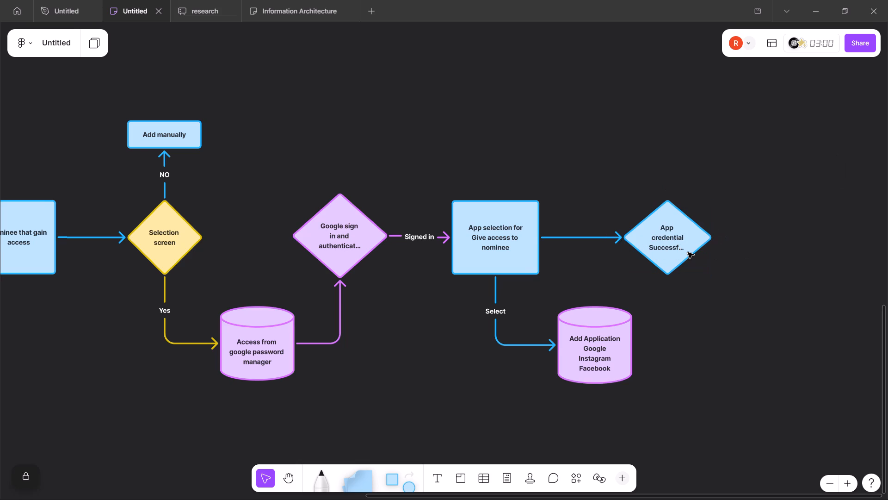
Check Chrome's reference and connect the bottom of Figma's "App credential" diamond to the side of the "Add Application" cylinder.
{"action": "scroll", "coordinate": [688, 252], "scroll_direction": "left", "scroll_amount": 1}
{"action": "key", "text": "alt+Tab"}
{"action": "key", "text": "alt+Tab"}
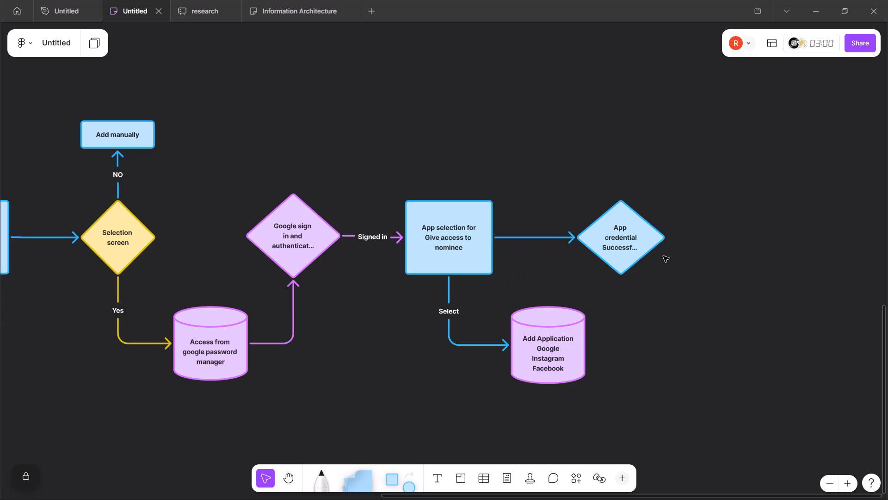
{"action": "scroll", "coordinate": [663, 256], "scroll_direction": "left", "scroll_amount": 1}
{"action": "key", "text": "alt+Tab"}
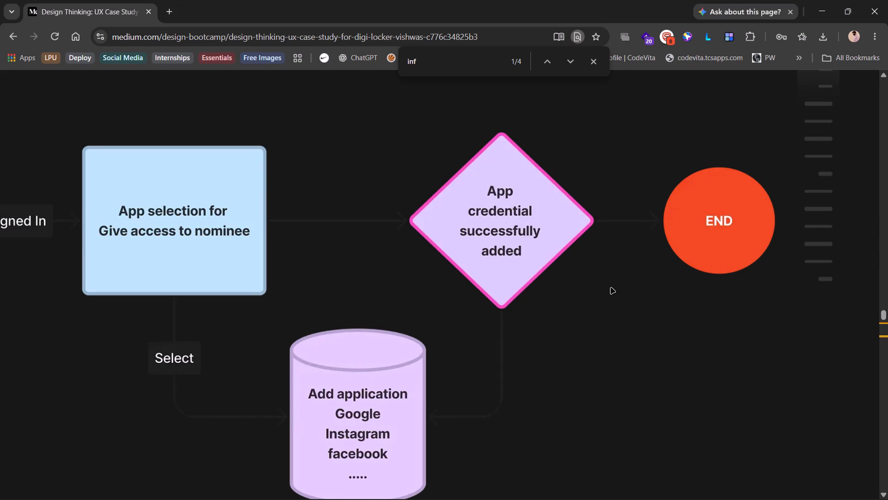
{"action": "key", "text": "alt+Tab"}
{"action": "left_click", "coordinate": [587, 260]}
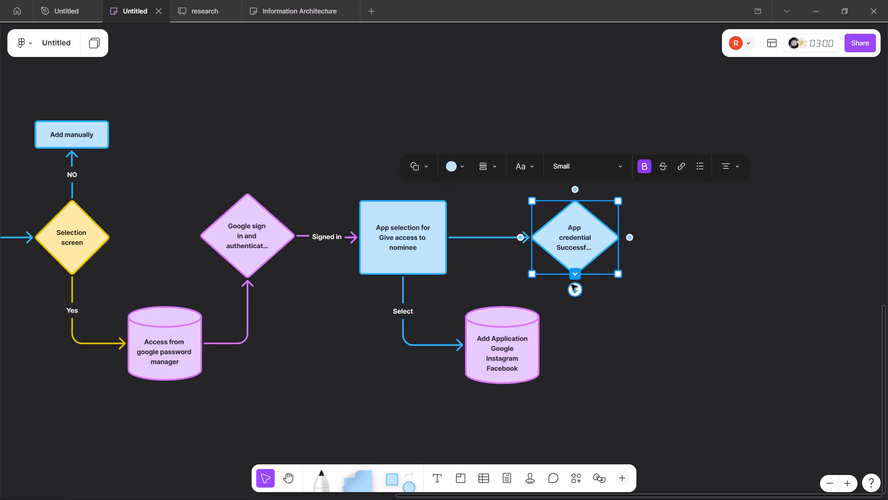
{"action": "left_click_drag", "start_coordinate": [573, 292], "coordinate": [543, 347]}
{"action": "left_click", "coordinate": [658, 341]}
Check Chrome's reference and add a circle in Figma at the end of a connector from the side of the "App credential" diamond.
{"action": "scroll", "coordinate": [658, 341], "scroll_direction": "left", "scroll_amount": 1}
{"action": "scroll", "coordinate": [608, 331], "scroll_direction": "left", "scroll_amount": 1}
{"action": "key", "text": "alt+Tab"}
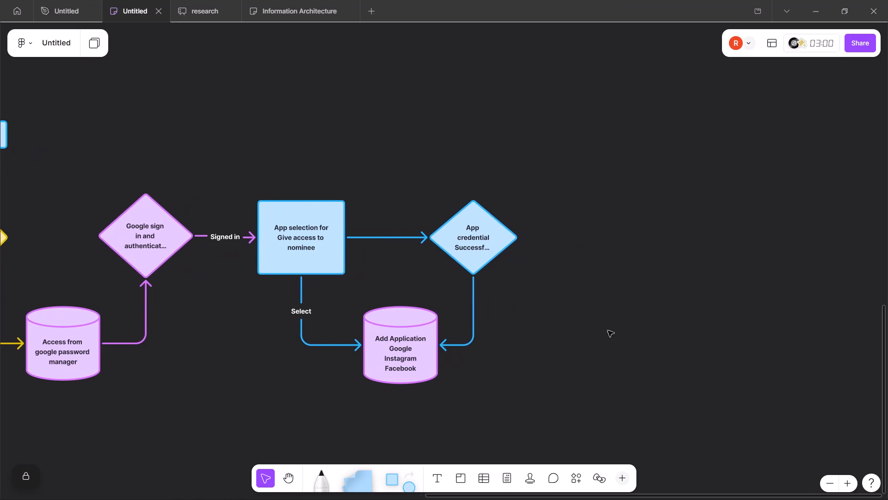
{"action": "key", "text": "alt+Tab"}
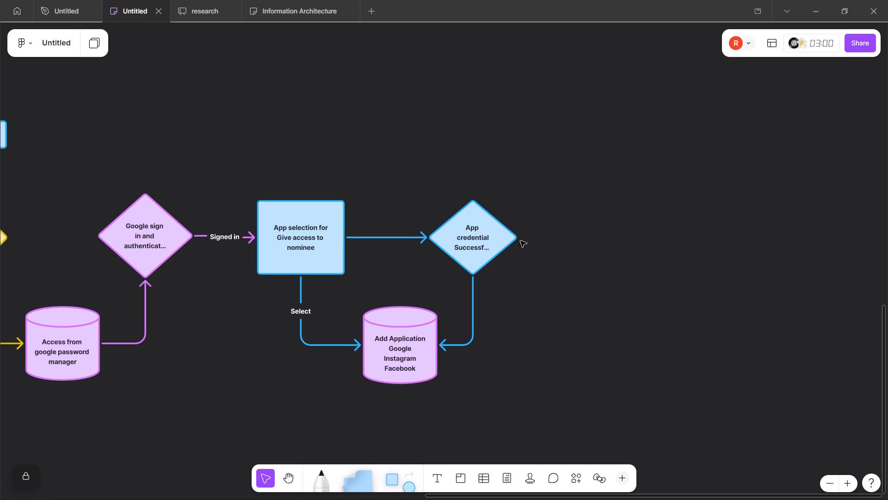
{"action": "left_click", "coordinate": [508, 230]}
{"action": "left_click_drag", "start_coordinate": [528, 239], "coordinate": [545, 239]}
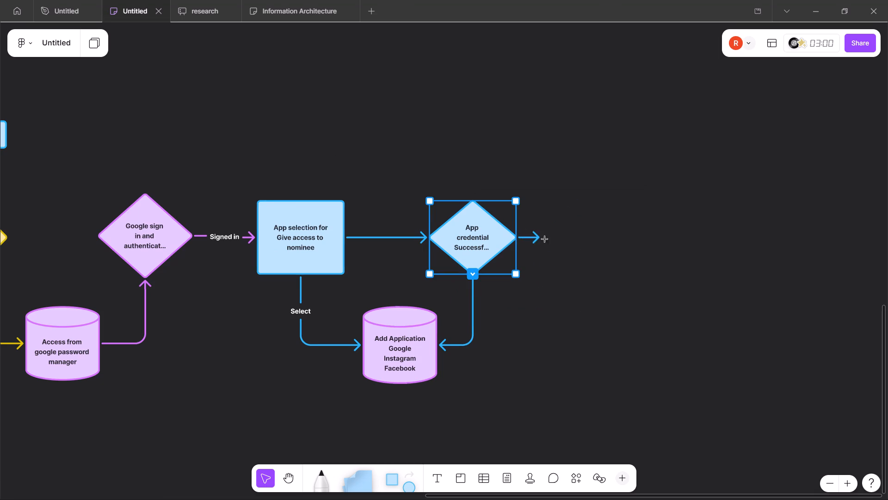
{"action": "left_click_drag", "start_coordinate": [545, 239], "coordinate": [578, 238]}
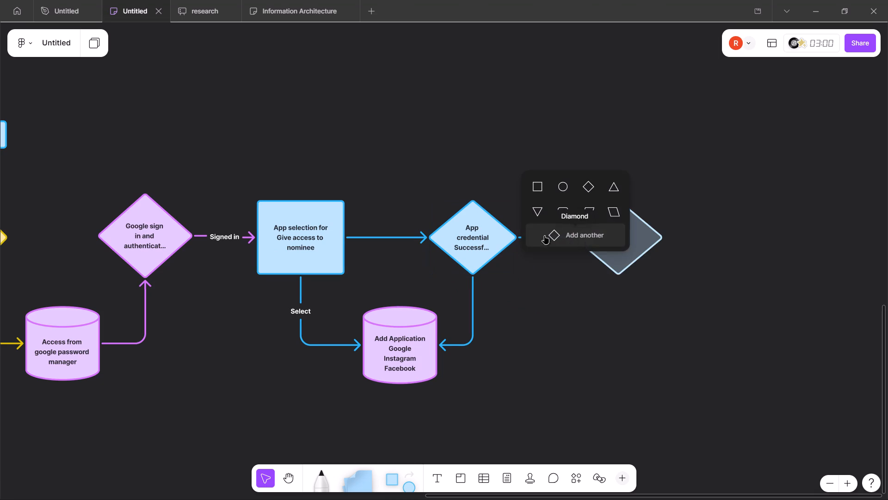
{"action": "left_click", "coordinate": [566, 186]}
{"action": "key", "text": "alt+Tab"}
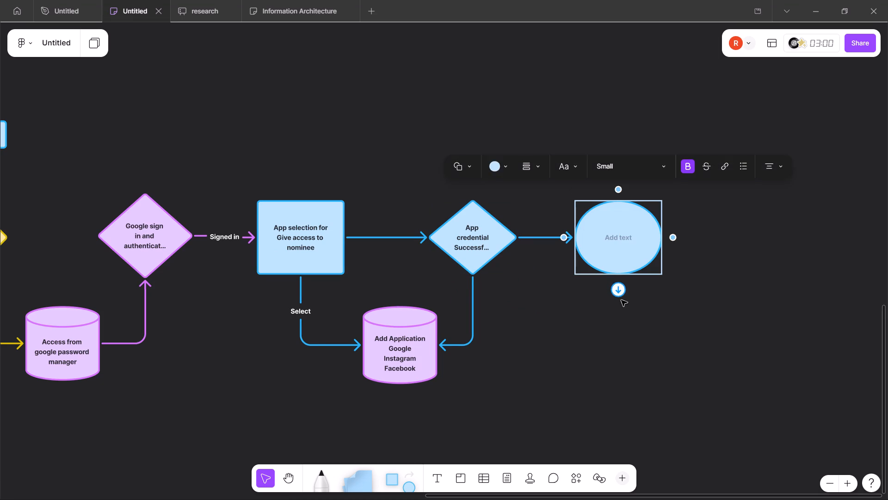
Return to Figma from Chrome and label the new circle beside the "App credential" diamond "End".
{"action": "key", "text": "alt+Tab"}
{"action": "key", "text": "shift+e"}
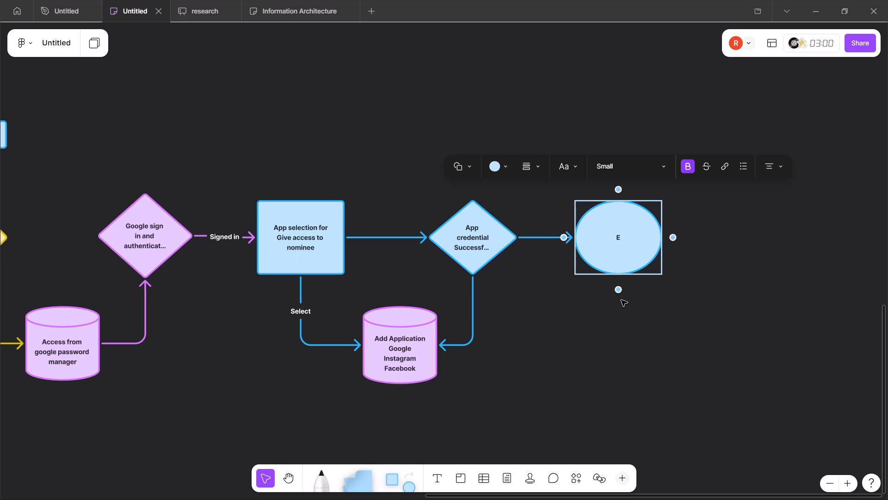
{"action": "type", "text": "nd"}
{"action": "left_click", "coordinate": [687, 294]}
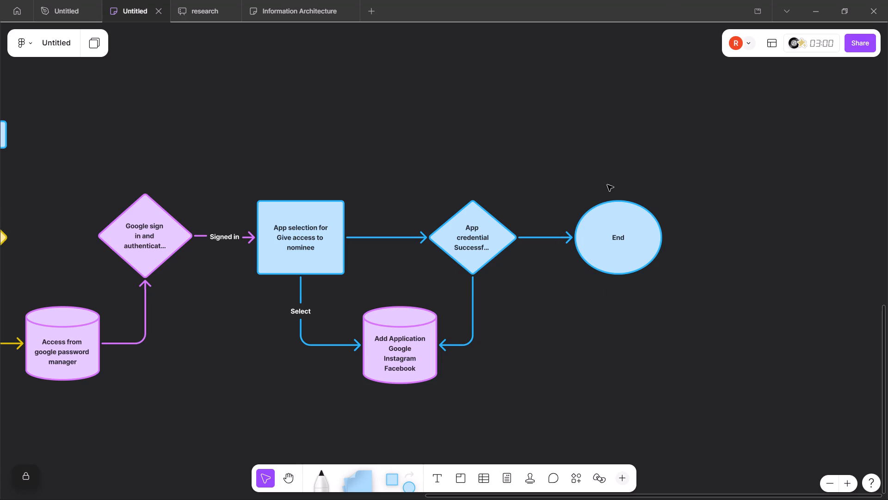
{"action": "left_click", "coordinate": [607, 185]}
Narrow the "End" oval slightly to a rounder shape, keeping its height level with the neighbouring shapes.
{"action": "left_click", "coordinate": [626, 237]}
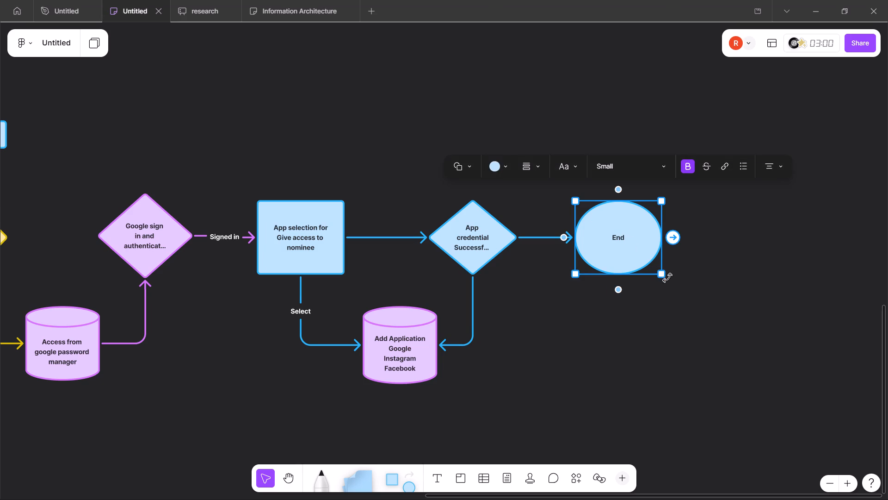
{"action": "left_click_drag", "start_coordinate": [661, 278], "coordinate": [654, 272]}
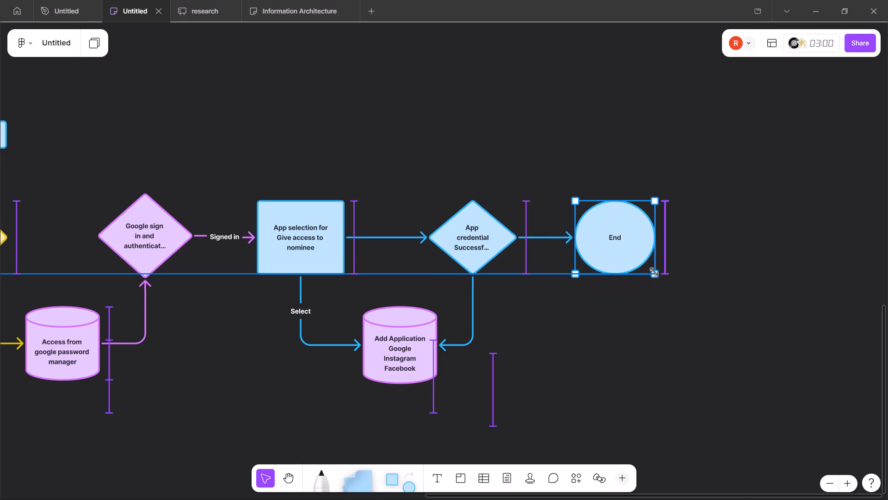
{"action": "left_click_drag", "start_coordinate": [654, 272], "coordinate": [654, 274]}
{"action": "left_click", "coordinate": [672, 318]}
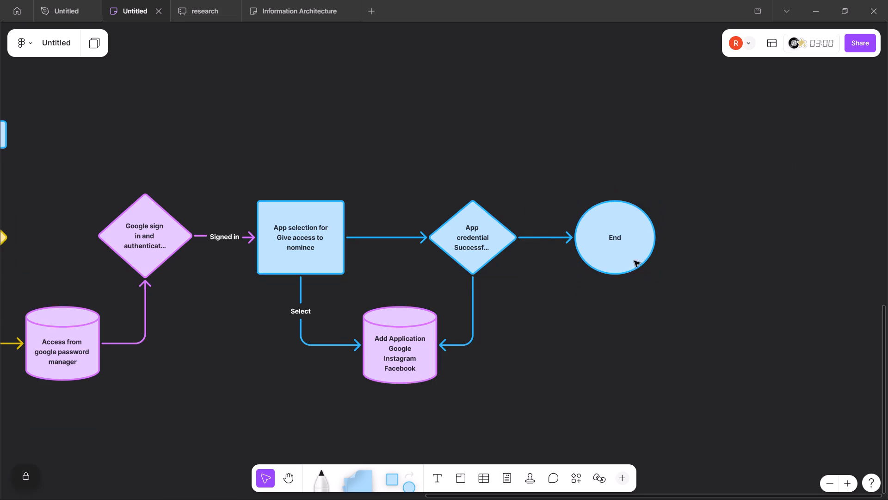
Open the "End" circle's label for editing with its text selected.
{"action": "double_click", "coordinate": [616, 237]}
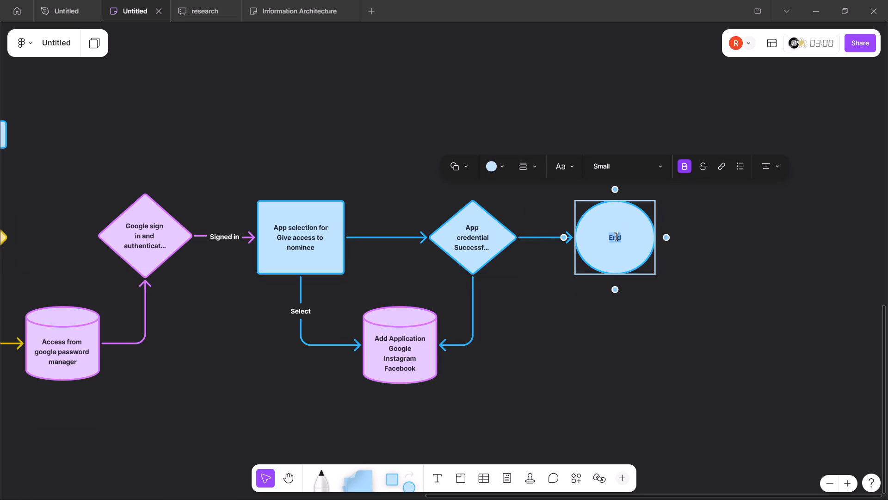
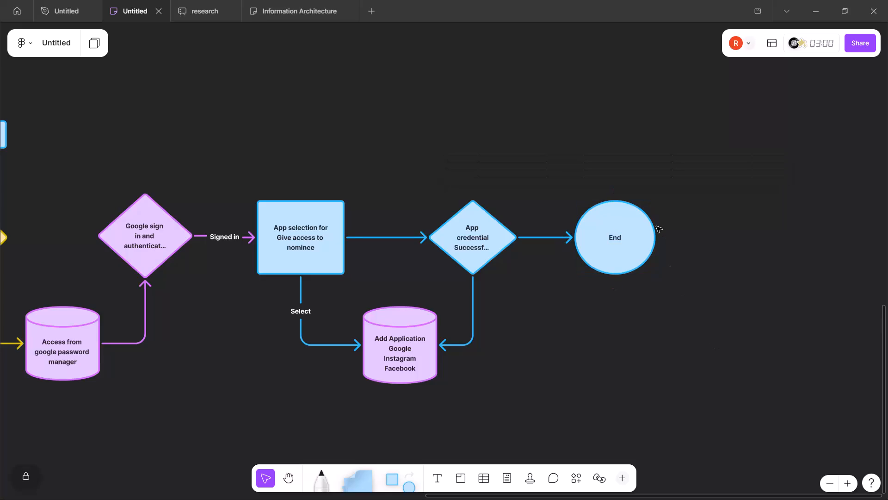
Narrow the "End" shape into a true circle, keeping its height level with the "App credential" diamond.
{"action": "left_click", "coordinate": [614, 253]}
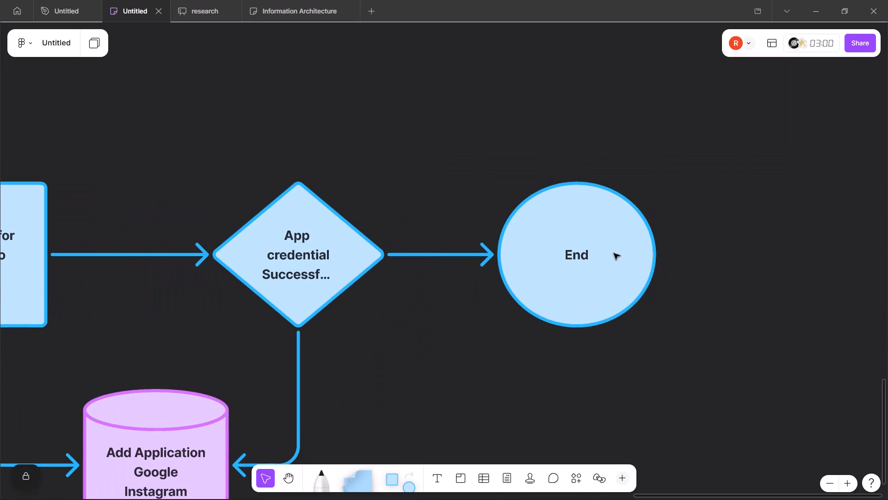
{"action": "left_click_drag", "start_coordinate": [656, 329], "coordinate": [647, 329]}
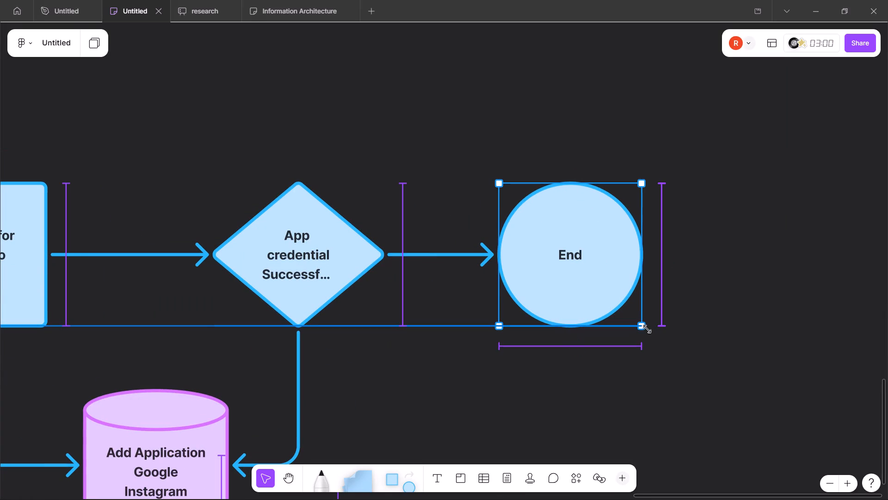
{"action": "left_click_drag", "start_coordinate": [647, 329], "coordinate": [646, 329]}
{"action": "left_click", "coordinate": [704, 332]}
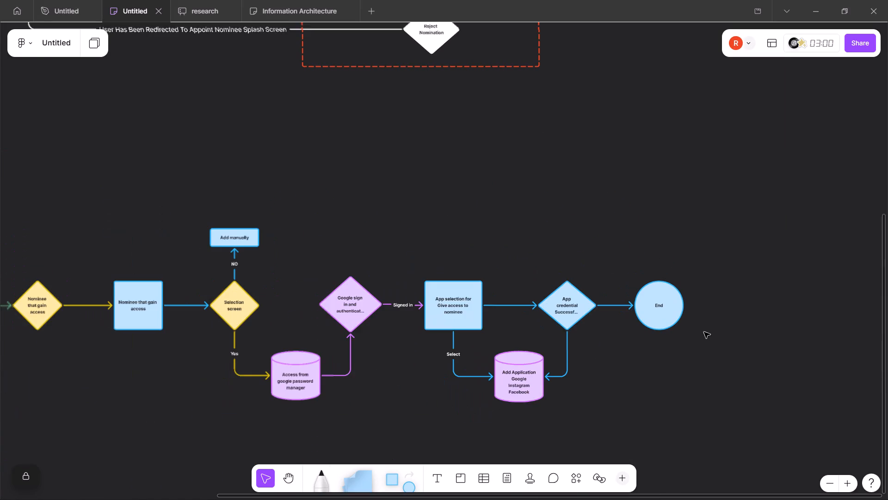
Switch to Chrome and sample the red fill #F24922 of the reference diagram's "END" circle with ColorZilla.
{"action": "scroll", "coordinate": [704, 332], "scroll_direction": "down", "scroll_amount": 1}
{"action": "key", "text": "alt+Tab"}
{"action": "key", "text": "alt+Tab"}
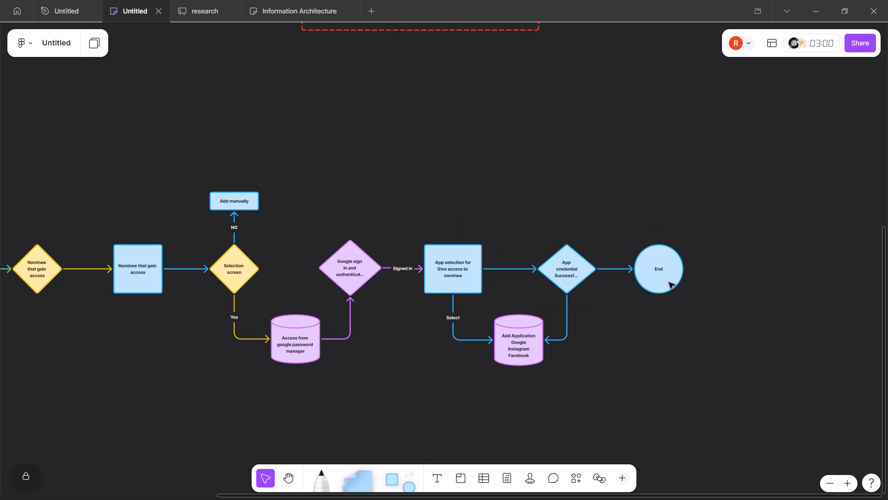
{"action": "key", "text": "alt+Tab"}
{"action": "left_click", "coordinate": [754, 37]}
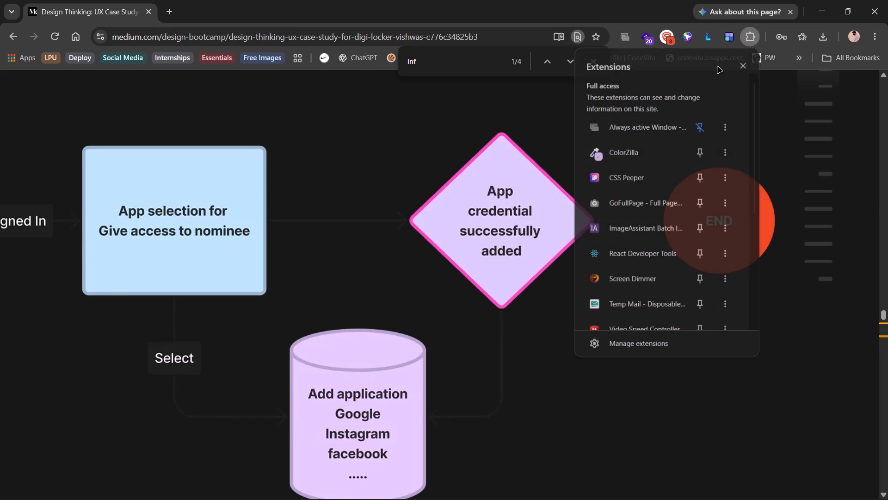
{"action": "left_click", "coordinate": [635, 162]}
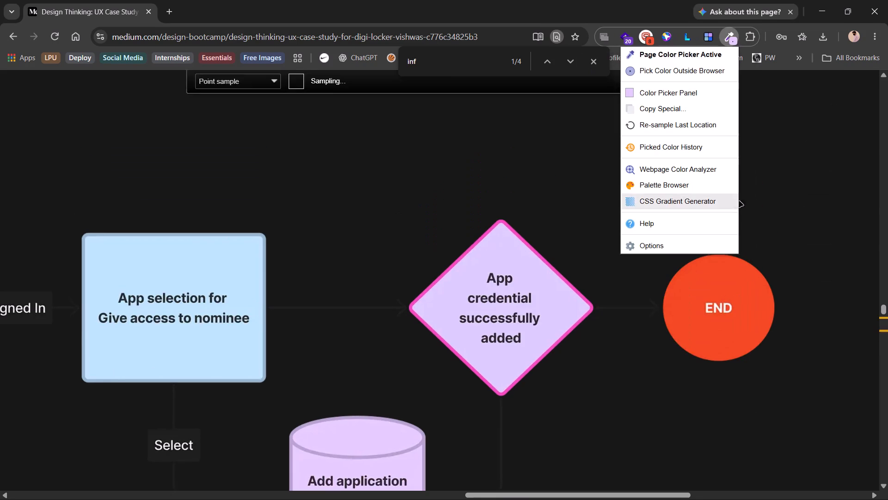
{"action": "left_click", "coordinate": [691, 300]}
Return to Figma and set the "End" circle's fill to the custom colour #F24922.
{"action": "key", "text": "alt+Tab"}
{"action": "left_click", "coordinate": [676, 265]}
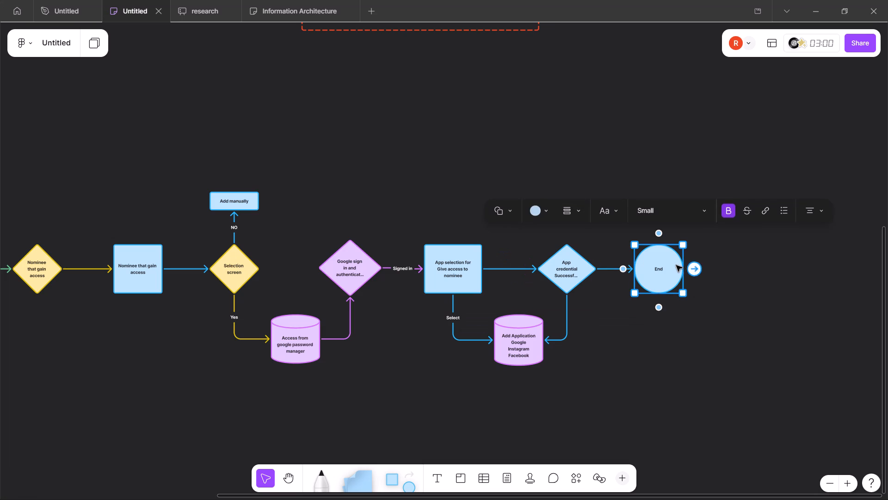
{"action": "left_click", "coordinate": [541, 218]}
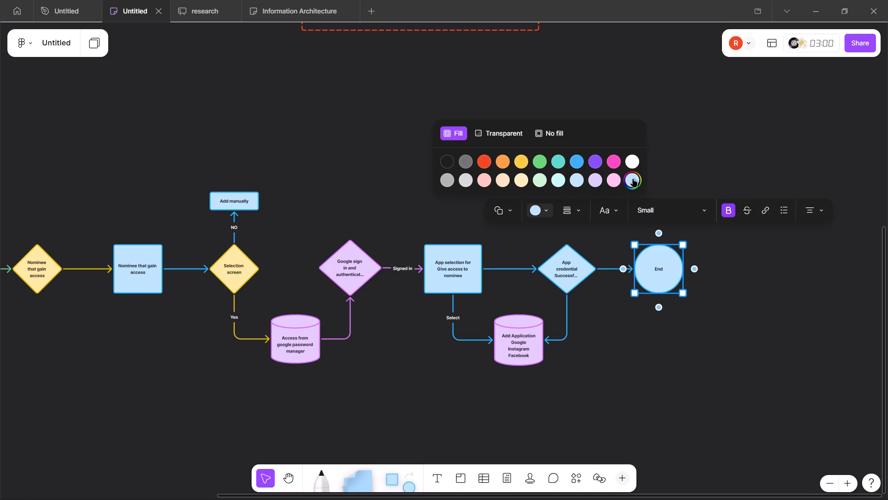
{"action": "left_click", "coordinate": [633, 179]}
{"action": "key", "text": "ctrl+v"}
{"action": "key", "text": "Return"}
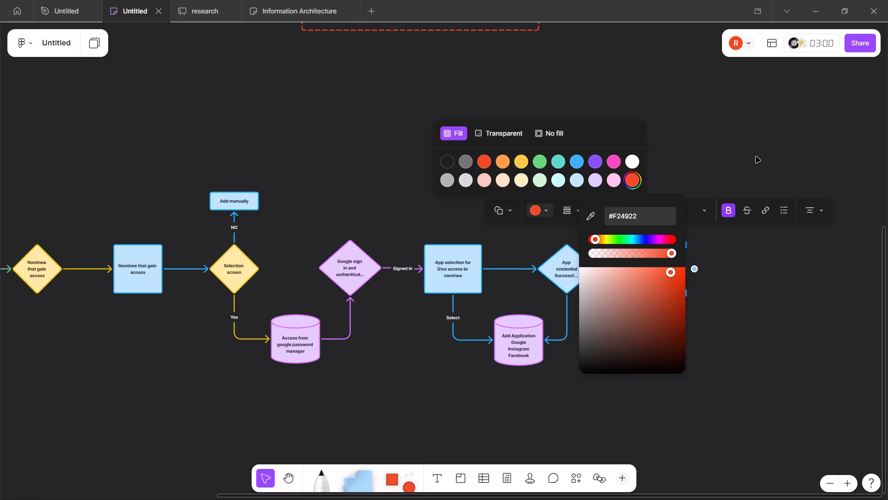
{"action": "left_click", "coordinate": [756, 157]}
{"action": "left_click", "coordinate": [756, 157]}
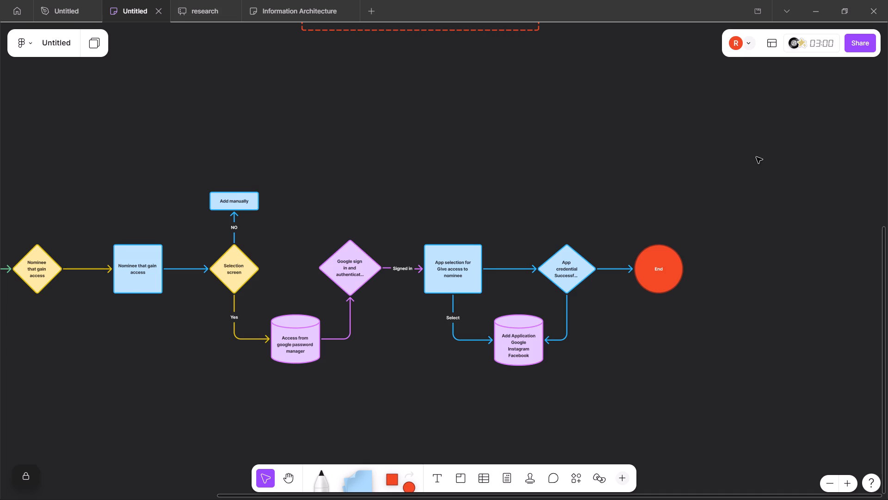
Move the entire second flow, from "Start" to "End", slightly left and down beneath the first flow.
{"action": "scroll", "coordinate": [684, 175], "scroll_direction": "right", "scroll_amount": 1}
{"action": "key", "text": "alt+Tab"}
{"action": "key", "text": "alt+Tab"}
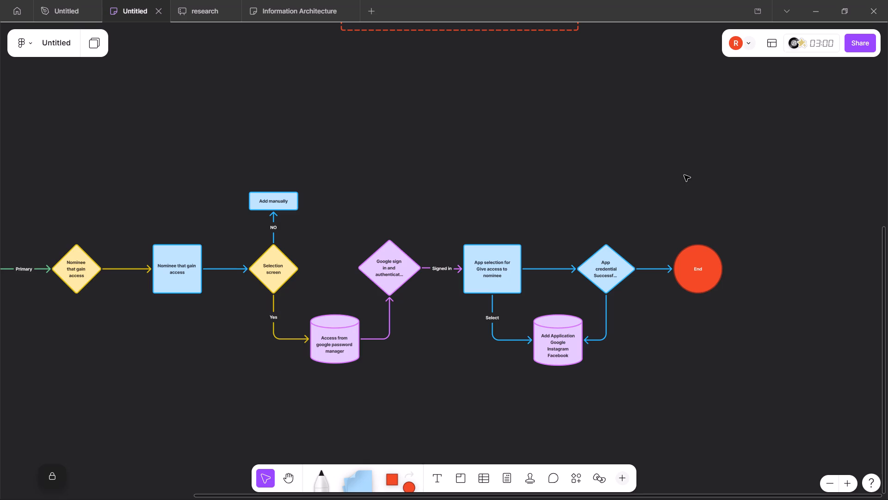
{"action": "scroll", "coordinate": [548, 170], "scroll_direction": "right", "scroll_amount": 3}
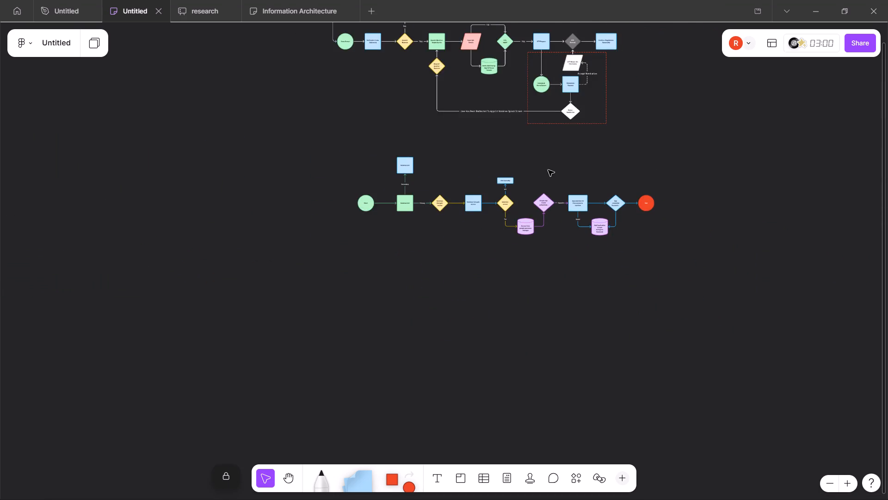
{"action": "scroll", "coordinate": [548, 170], "scroll_direction": "up", "scroll_amount": 1}
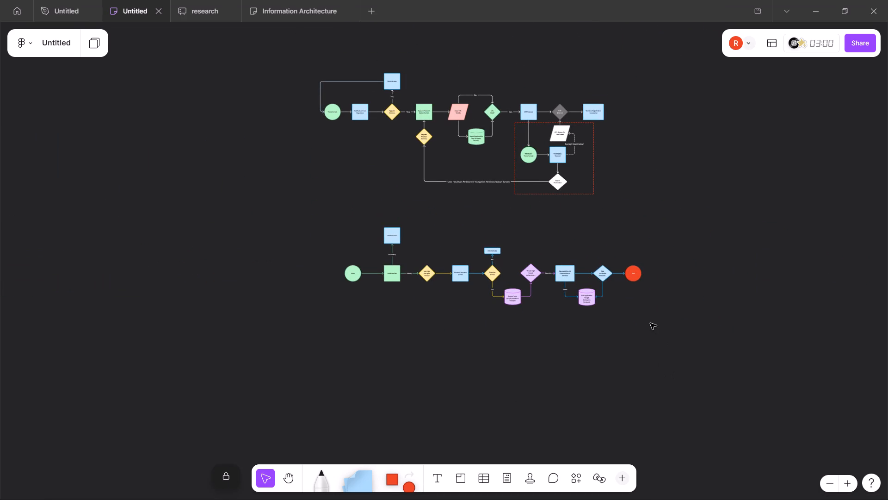
{"action": "left_click_drag", "start_coordinate": [650, 323], "coordinate": [321, 220]}
{"action": "left_click_drag", "start_coordinate": [537, 244], "coordinate": [524, 251]}
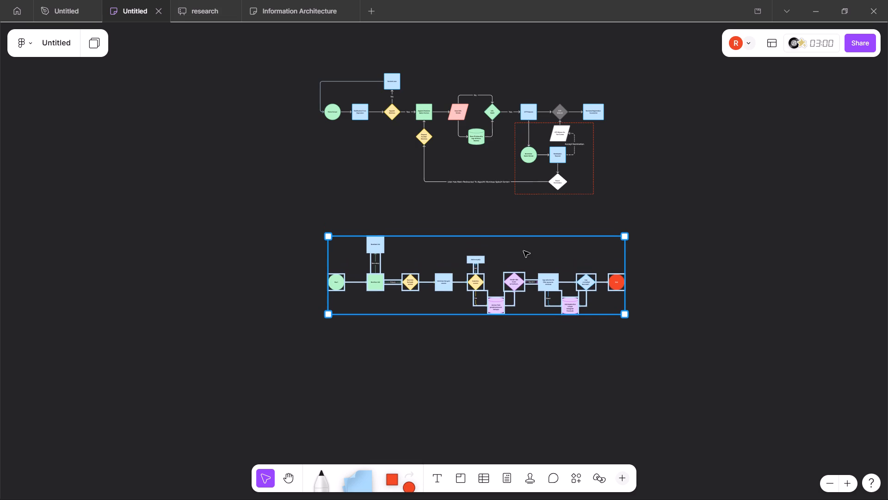
{"action": "left_click_drag", "start_coordinate": [524, 251], "coordinate": [521, 251]}
{"action": "left_click_drag", "start_coordinate": [521, 251], "coordinate": [525, 251]}
{"action": "left_click_drag", "start_coordinate": [525, 251], "coordinate": [521, 251]}
{"action": "left_click_drag", "start_coordinate": [521, 251], "coordinate": [524, 251]}
{"action": "left_click_drag", "start_coordinate": [524, 251], "coordinate": [525, 251]}
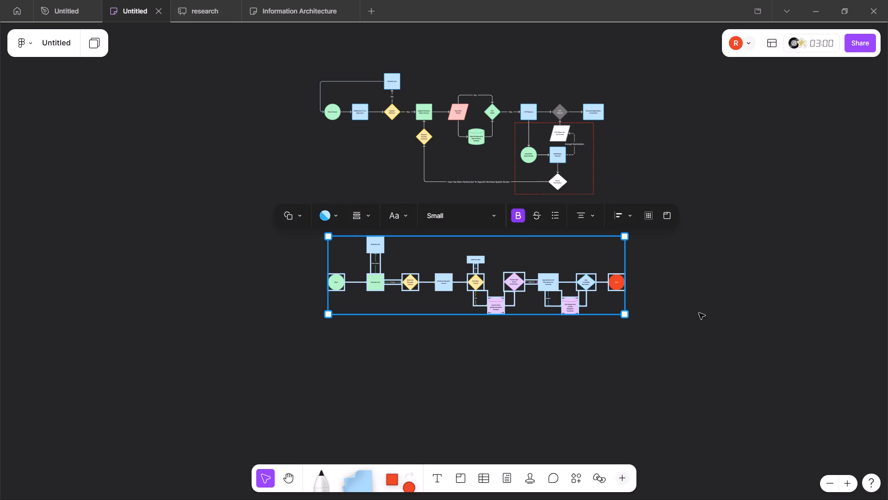
{"action": "left_click", "coordinate": [699, 313]}
Compare the two Figma flows with the "Add nominee" and "Grant Access to Credential" diagrams in the Chrome case study.
{"action": "scroll", "coordinate": [645, 295], "scroll_direction": "up", "scroll_amount": 1}
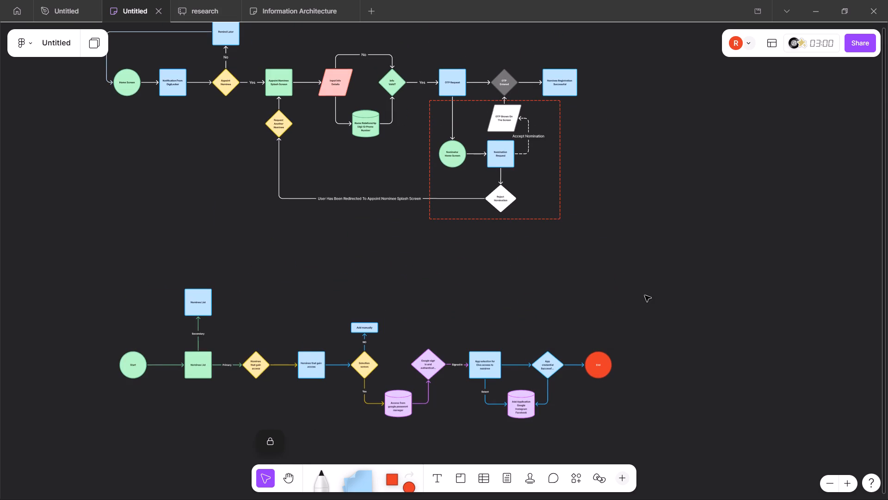
{"action": "key", "text": "alt+Tab"}
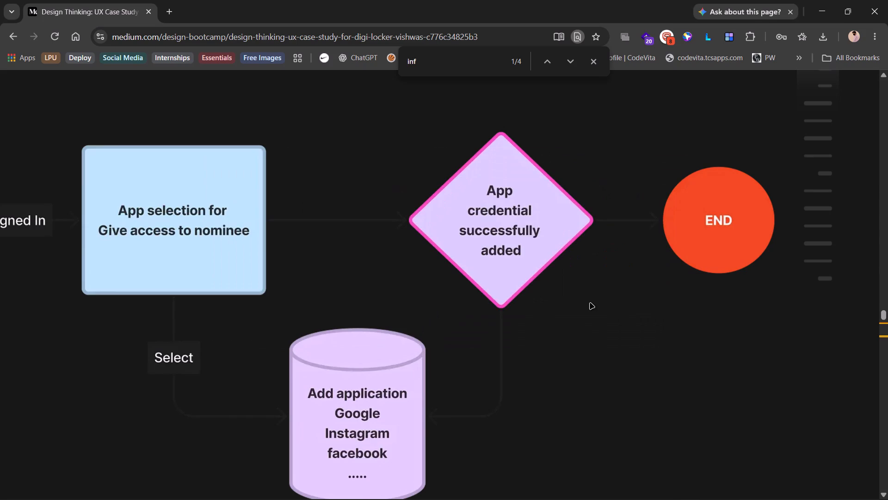
{"action": "scroll", "coordinate": [590, 303], "scroll_direction": "up", "scroll_amount": 7}
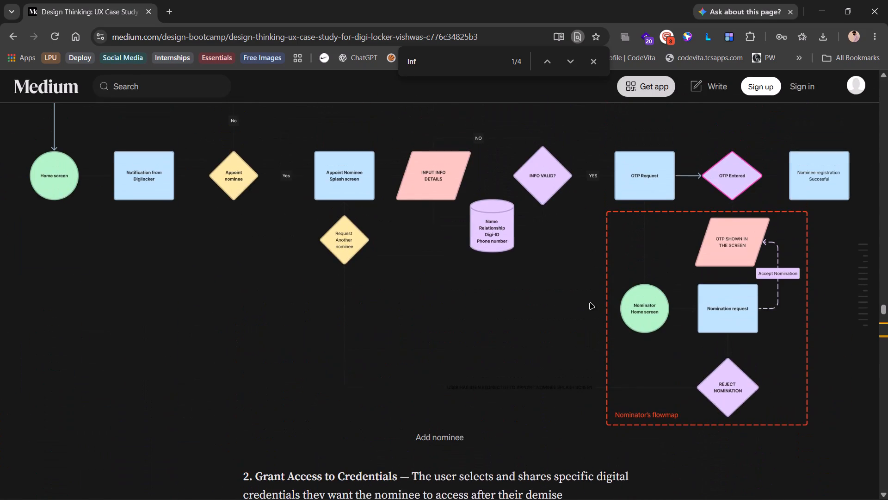
{"action": "scroll", "coordinate": [590, 303], "scroll_direction": "left", "scroll_amount": 2}
{"action": "scroll", "coordinate": [590, 303], "scroll_direction": "down", "scroll_amount": 4}
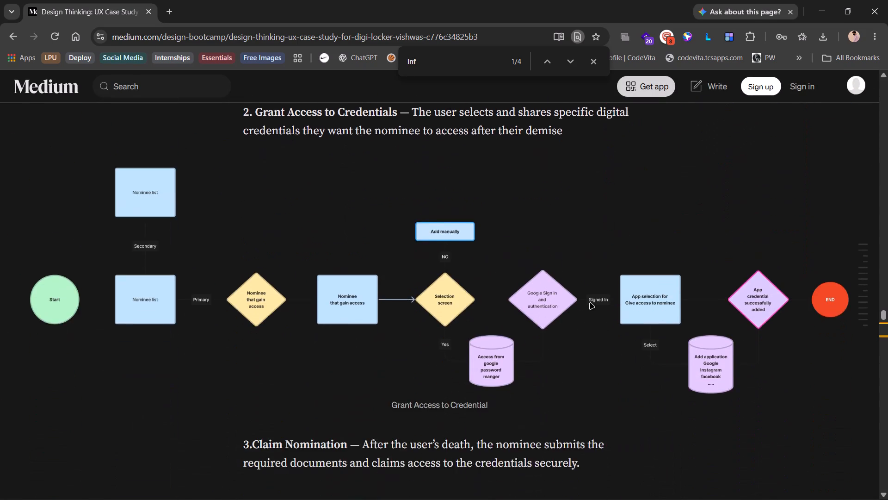
{"action": "scroll", "coordinate": [590, 303], "scroll_direction": "left", "scroll_amount": 1}
{"action": "key", "text": "alt+Tab"}
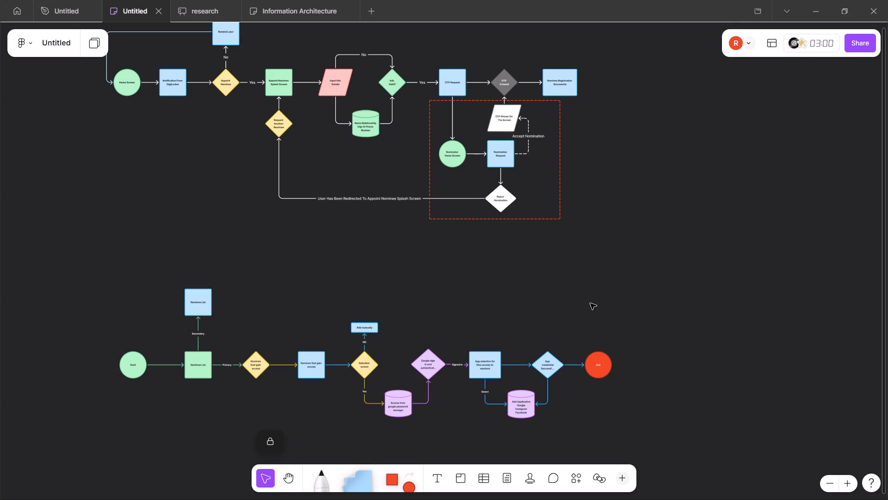
{"action": "scroll", "coordinate": [590, 303], "scroll_direction": "down", "scroll_amount": 1}
Examine the "Claim nomination" diagram in Chrome against the existing second flow in Figma.
{"action": "key", "text": "alt+Tab"}
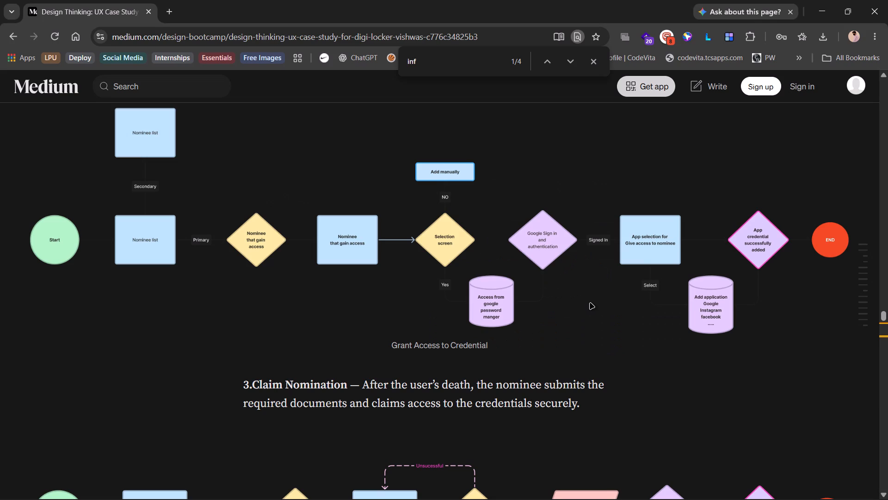
{"action": "scroll", "coordinate": [504, 315], "scroll_direction": "down", "scroll_amount": 3}
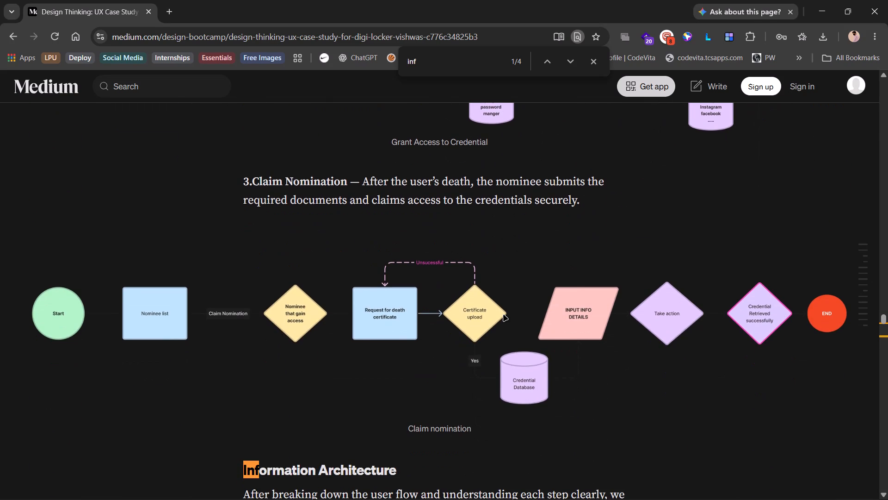
{"action": "left_click", "coordinate": [250, 422]}
{"action": "key", "text": "alt+Tab"}
{"action": "left_click", "coordinate": [564, 260]}
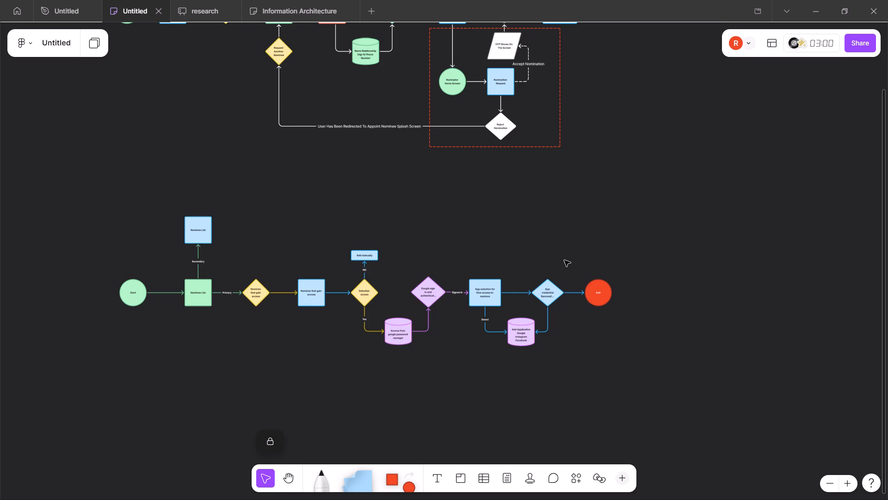
{"action": "key", "text": "alt+Tab"}
{"action": "key", "text": "alt+Tab"}
{"action": "scroll", "coordinate": [637, 229], "scroll_direction": "down", "scroll_amount": 1}
{"action": "key", "text": "alt+Tab"}
{"action": "key", "text": "alt+Tab"}
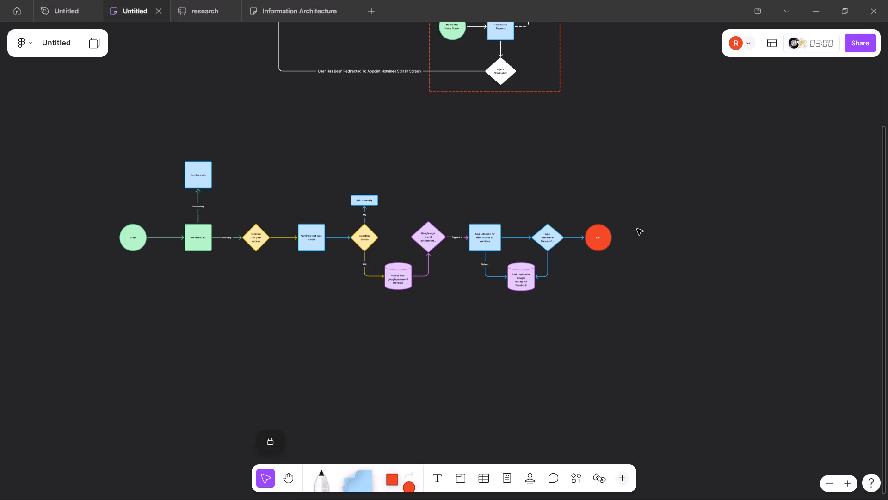
{"action": "key", "text": "alt+Tab"}
{"action": "key", "text": "alt+Tab"}
{"action": "key", "text": "alt+Tab"}
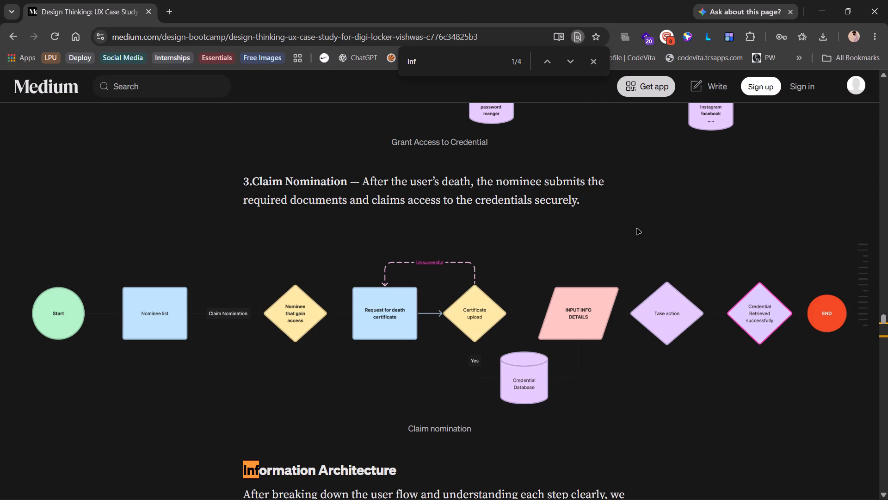
{"action": "key", "text": "alt+Tab"}
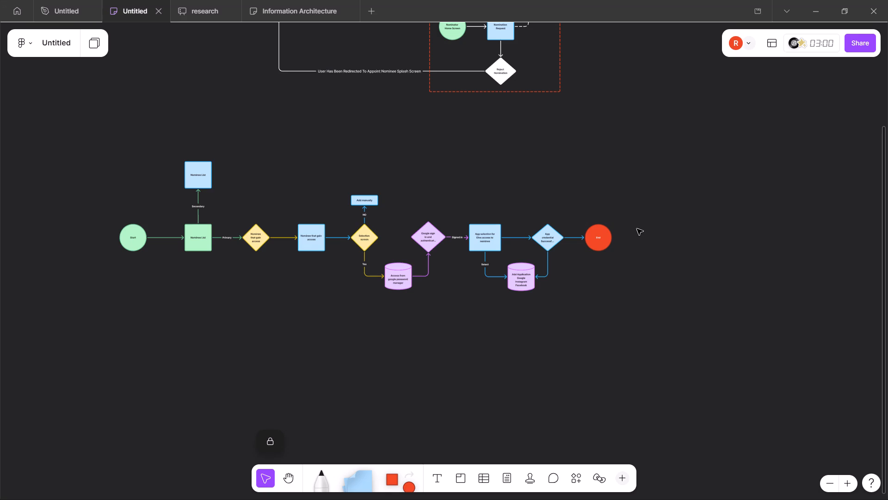
Duplicate the entire second flow, from "Start" to "End", and place the copy directly below the original.
{"action": "left_click_drag", "start_coordinate": [110, 154], "coordinate": [668, 327]}
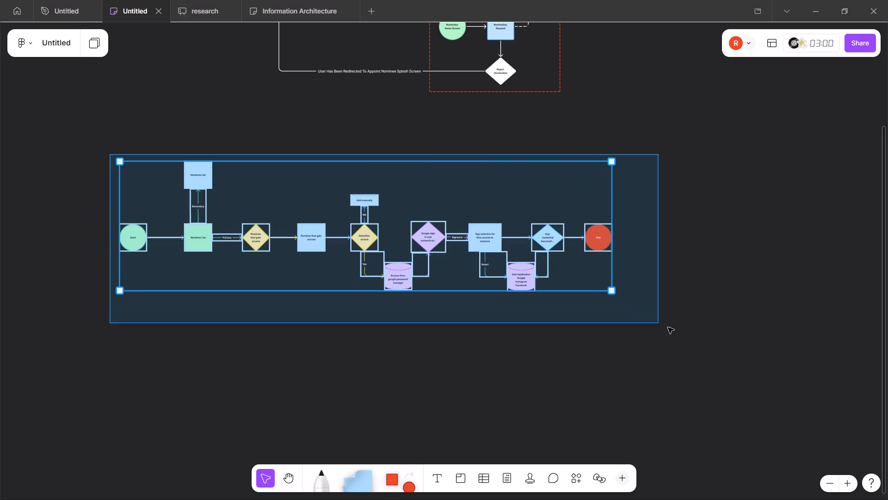
{"action": "left_click_drag", "start_coordinate": [668, 327], "coordinate": [679, 331]}
{"action": "left_click_drag", "start_coordinate": [515, 194], "coordinate": [520, 319], "text": "alt"}
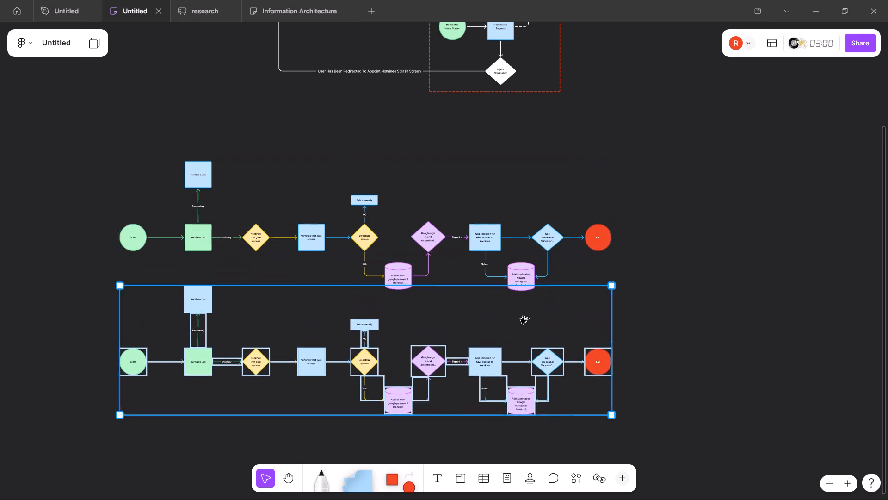
{"action": "left_click_drag", "start_coordinate": [520, 319], "coordinate": [509, 381], "text": "alt"}
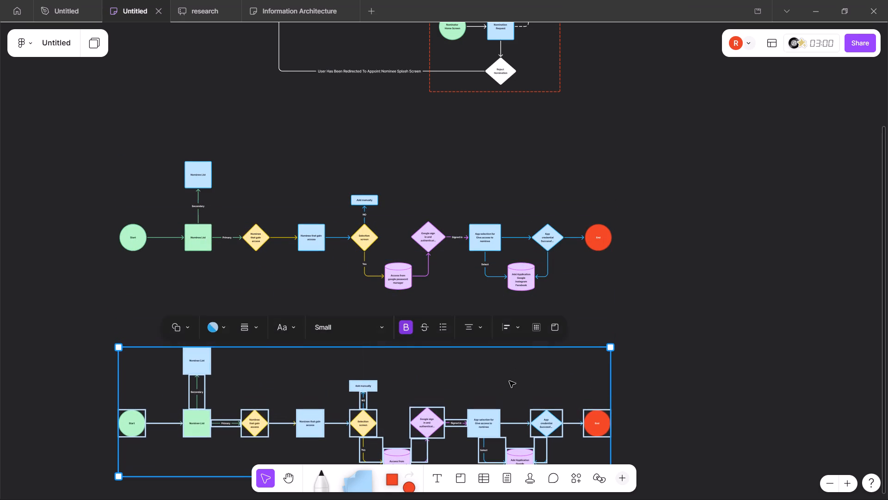
Delete the upper "Nominee List" box above the green one in the copied flow, along with its "Secondary" connector.
{"action": "left_click", "coordinate": [754, 285]}
{"action": "scroll", "coordinate": [754, 285], "scroll_direction": "down", "scroll_amount": 1}
{"action": "scroll", "coordinate": [392, 307], "scroll_direction": "right", "scroll_amount": 3}
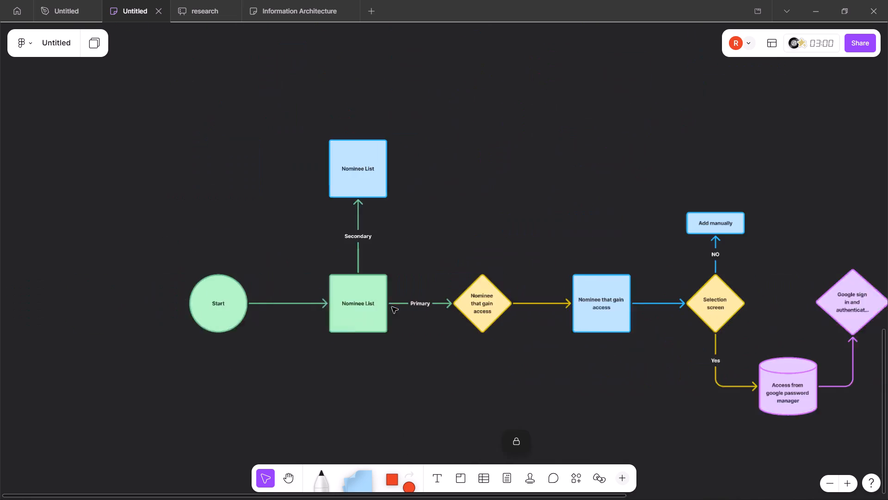
{"action": "key", "text": "alt+Tab"}
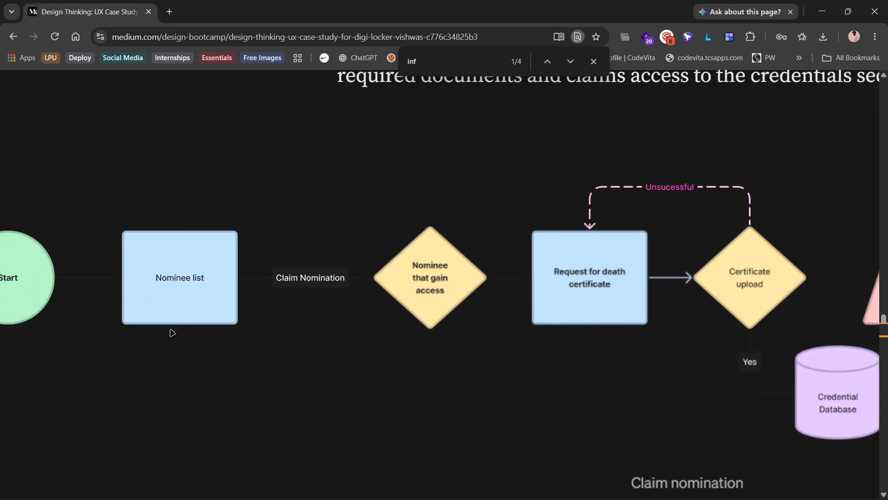
{"action": "scroll", "coordinate": [171, 330], "scroll_direction": "right", "scroll_amount": 1}
{"action": "key", "text": "alt+Tab"}
{"action": "key", "text": "alt+Tab"}
{"action": "key", "text": "alt+Tab"}
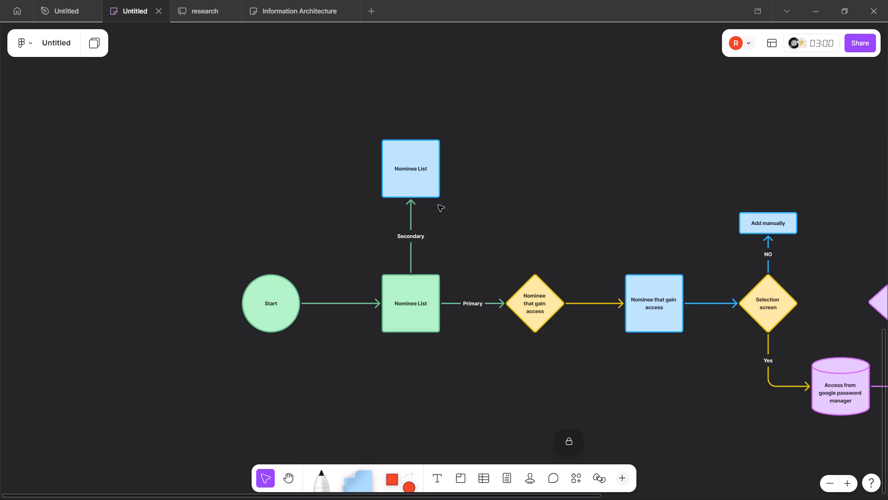
{"action": "left_click", "coordinate": [431, 198]}
{"action": "key", "text": "Delete"}
Relabel the "Primary" connector in the copied flow as "Claim Nomination", following the case study diagram in Chrome.
{"action": "key", "text": "alt+Tab"}
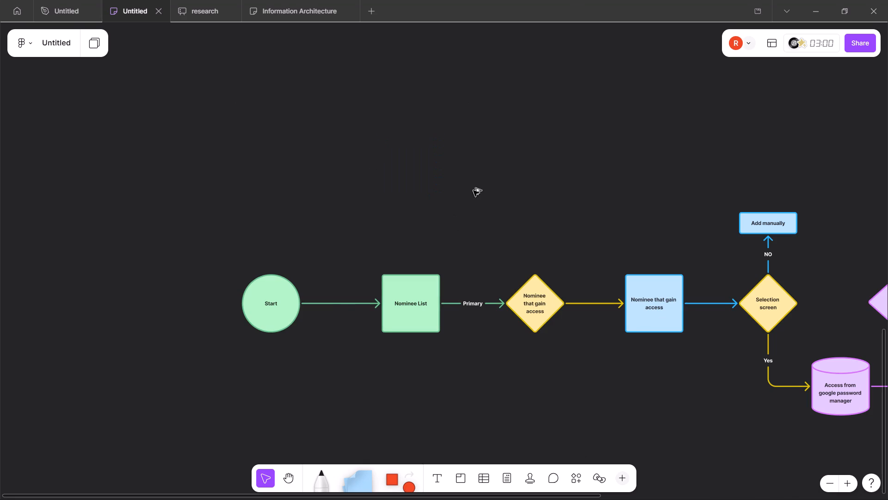
{"action": "key", "text": "alt+Tab"}
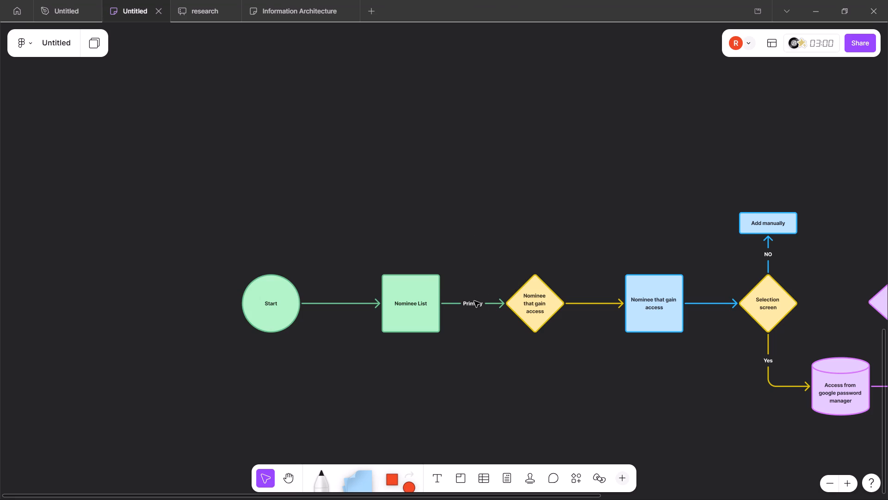
{"action": "double_click", "coordinate": [474, 301]}
{"action": "type", "text": "Claim No"}
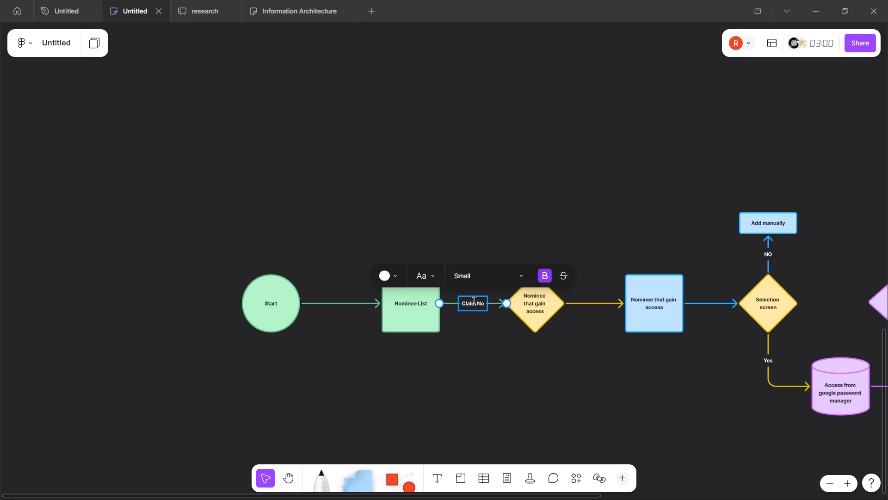
{"action": "type", "text": "mination"}
{"action": "key", "text": "alt+Tab"}
{"action": "key", "text": "alt+Tab"}
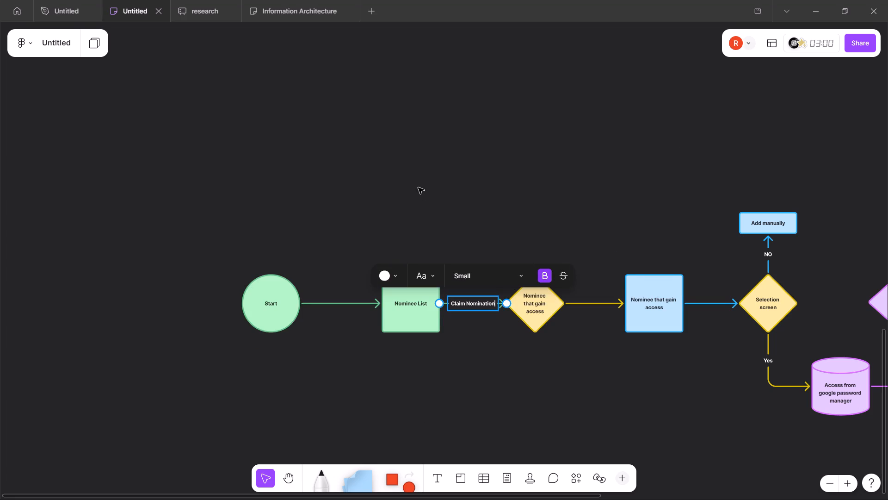
{"action": "left_click", "coordinate": [415, 183]}
Replace the text of the blue "Nominee that gain access" box with "Request For death certificate", checking the wording against the Chrome diagram.
{"action": "scroll", "coordinate": [415, 183], "scroll_direction": "left", "scroll_amount": 1}
{"action": "key", "text": "alt+Tab"}
{"action": "key", "text": "alt+Tab"}
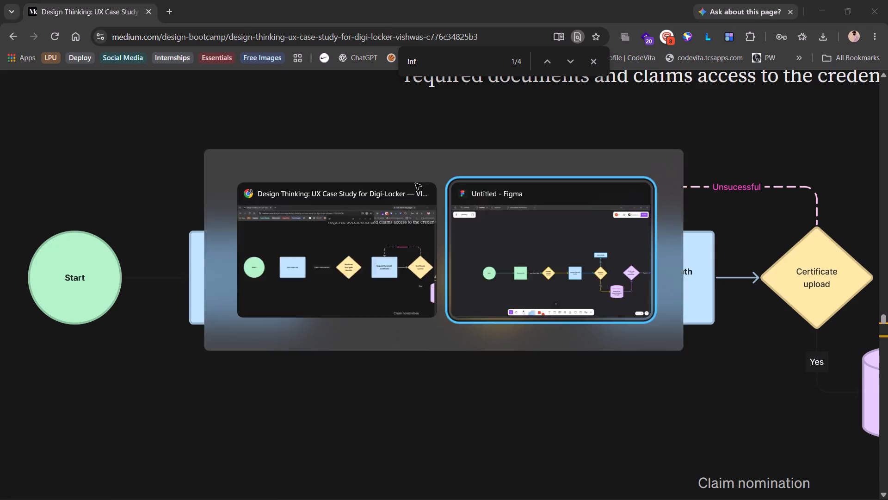
{"action": "key", "text": "alt+Tab"}
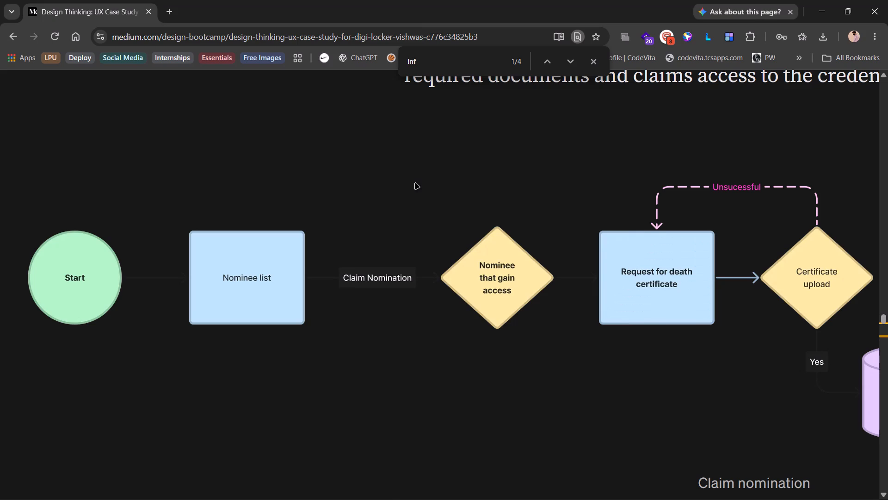
{"action": "key", "text": "alt+Tab"}
{"action": "scroll", "coordinate": [514, 223], "scroll_direction": "left", "scroll_amount": 1}
{"action": "key", "text": "alt+Tab"}
{"action": "key", "text": "alt+Tab"}
{"action": "double_click", "coordinate": [458, 255]}
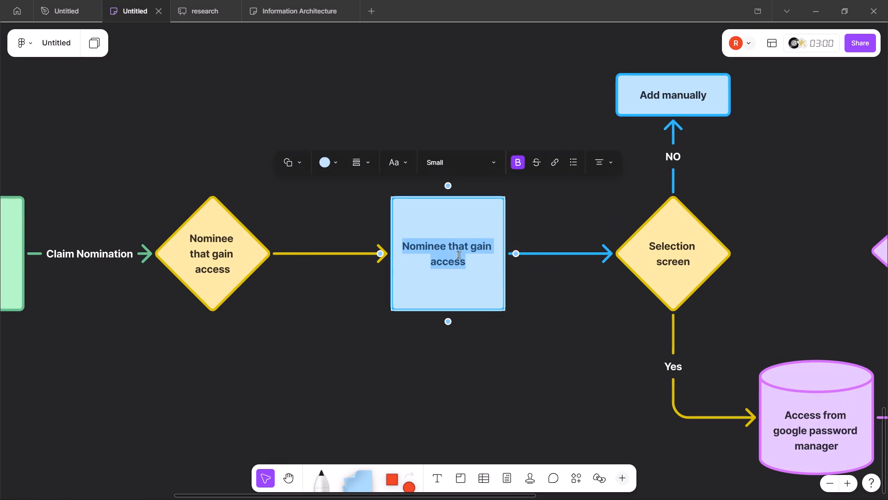
{"action": "key", "text": "BackSpace"}
{"action": "type", "text": "Request For"}
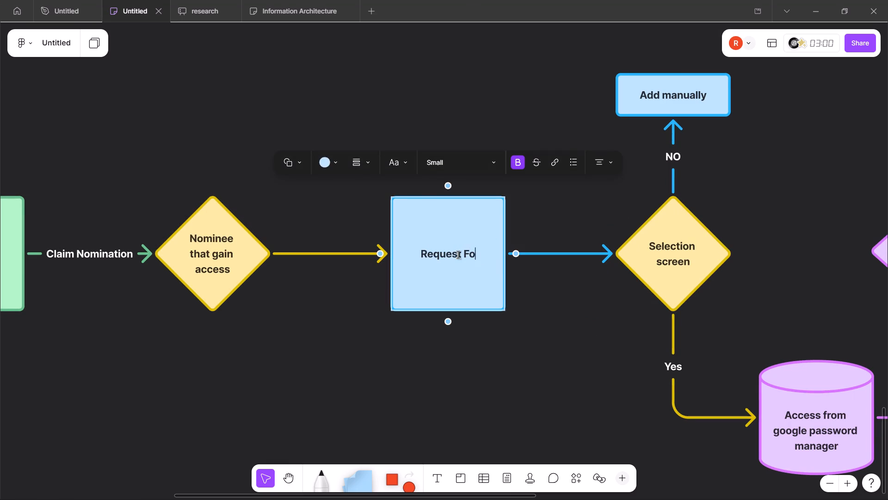
{"action": "key", "text": "space"}
{"action": "key", "text": "alt+Tab"}
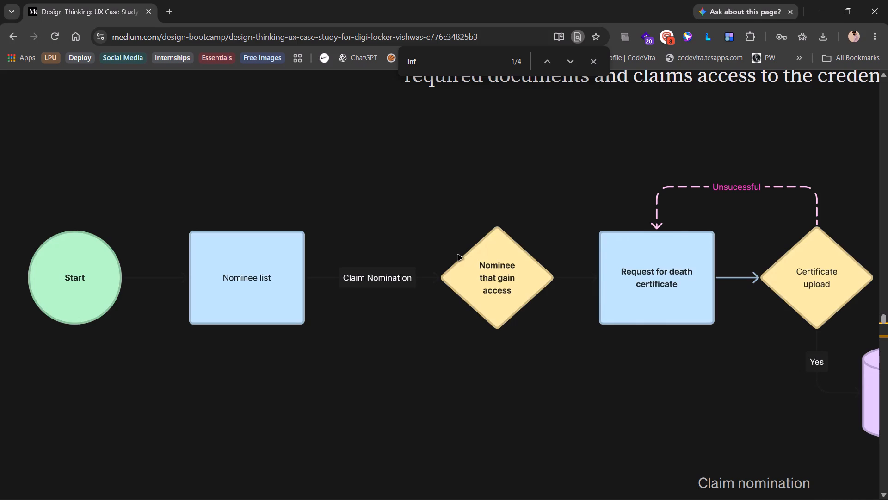
{"action": "key", "text": "alt+Tab"}
{"action": "type", "text": "death"}
{"action": "key", "text": "space"}
{"action": "key", "text": "alt+Tab"}
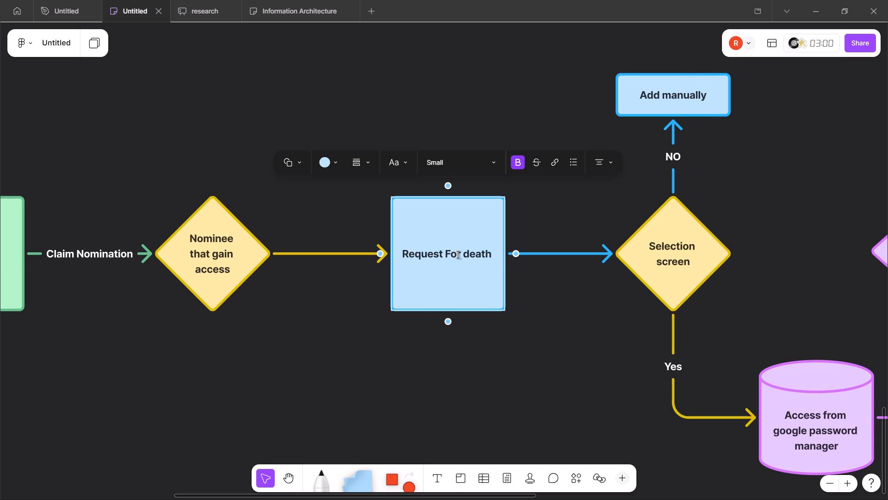
{"action": "key", "text": "alt+Tab"}
{"action": "type", "text": "certificate"}
{"action": "left_click", "coordinate": [349, 372]}
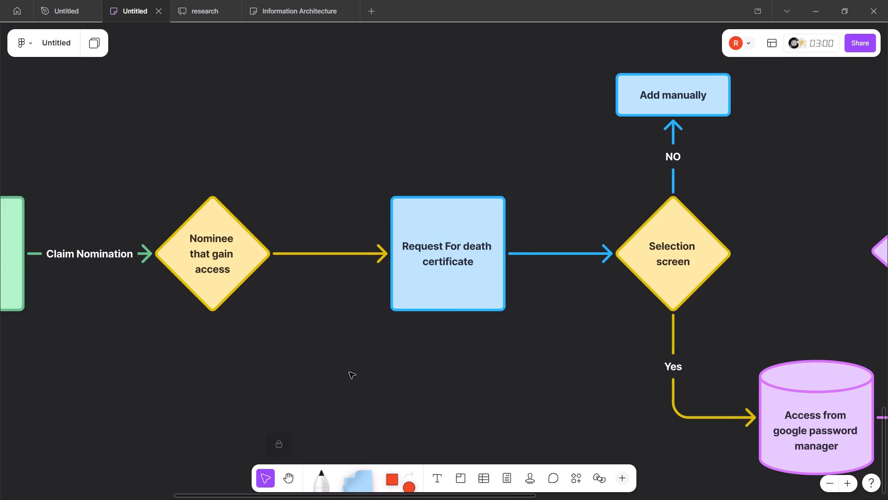
Replace the text of the yellow "Selection screen" diamond with "Certificate Upload", following the "Claim nomination" diagram in Chrome.
{"action": "scroll", "coordinate": [349, 372], "scroll_direction": "left", "scroll_amount": 1}
{"action": "key", "text": "alt+Tab"}
{"action": "scroll", "coordinate": [514, 367], "scroll_direction": "left", "scroll_amount": 3}
{"action": "key", "text": "alt+Tab"}
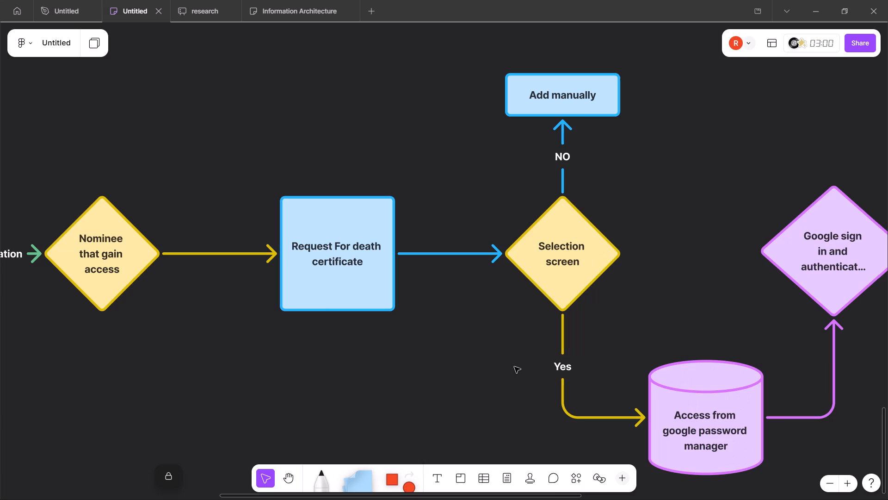
{"action": "key", "text": "alt+Tab"}
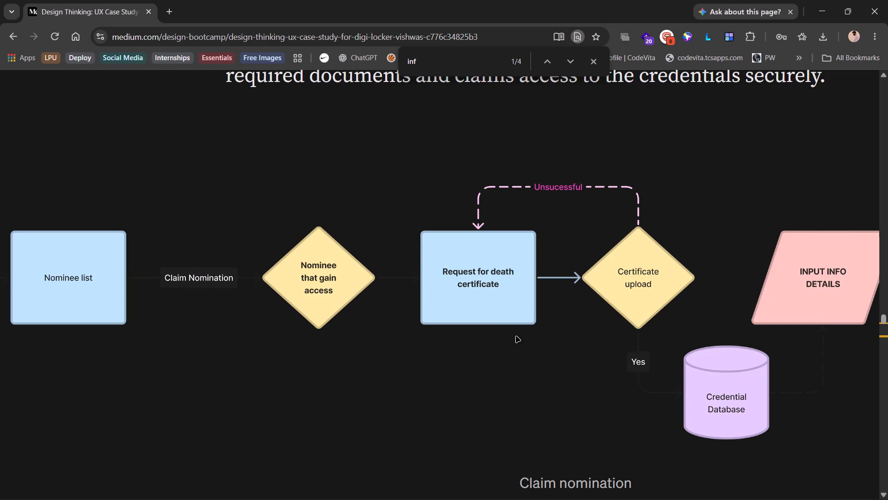
{"action": "key", "text": "alt+Tab"}
{"action": "triple_click", "coordinate": [558, 260]}
{"action": "key", "text": "BackSpace"}
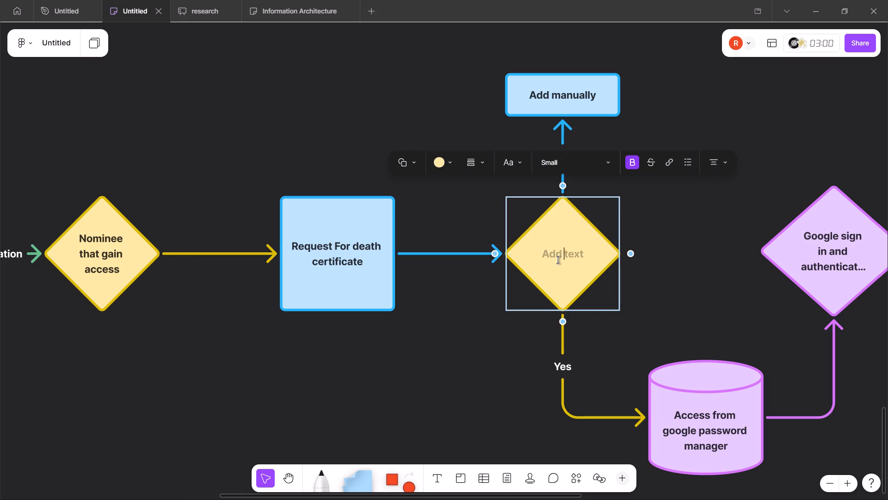
{"action": "type", "text": "Certificate"}
{"action": "key", "text": "space"}
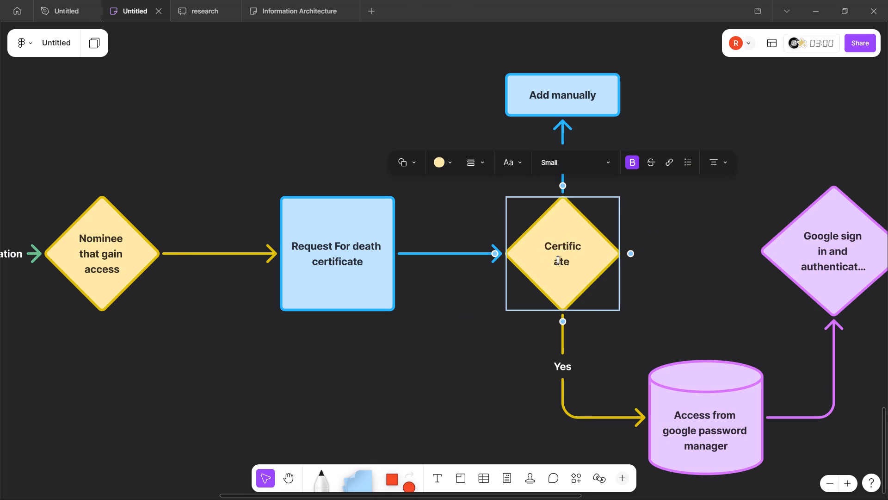
{"action": "type", "text": "Upload"}
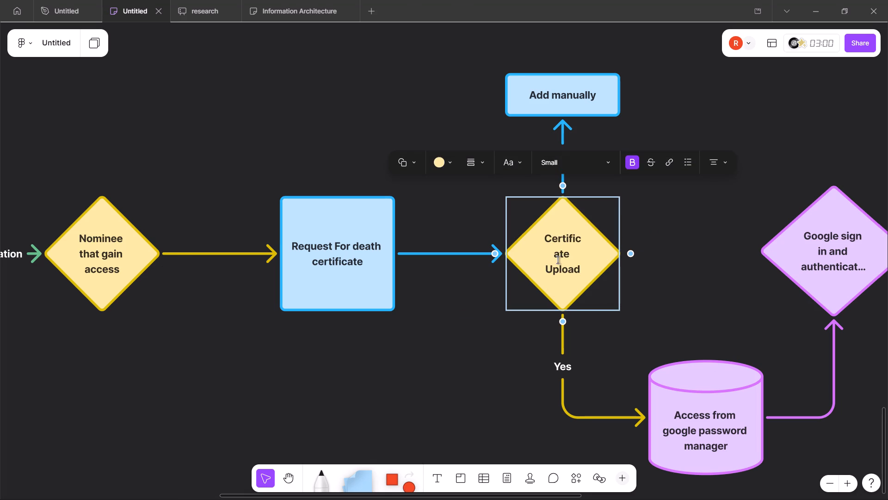
{"action": "left_click", "coordinate": [555, 257]}
{"action": "key", "text": "BackSpace"}
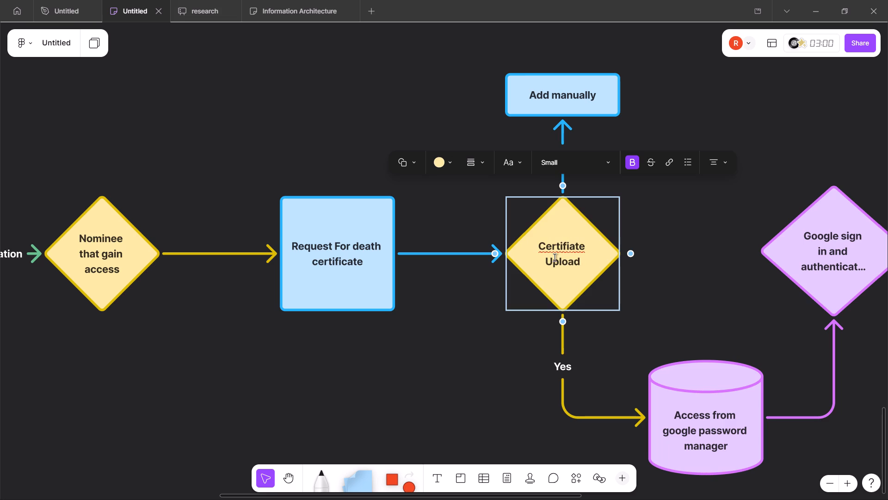
{"action": "key", "text": "c"}
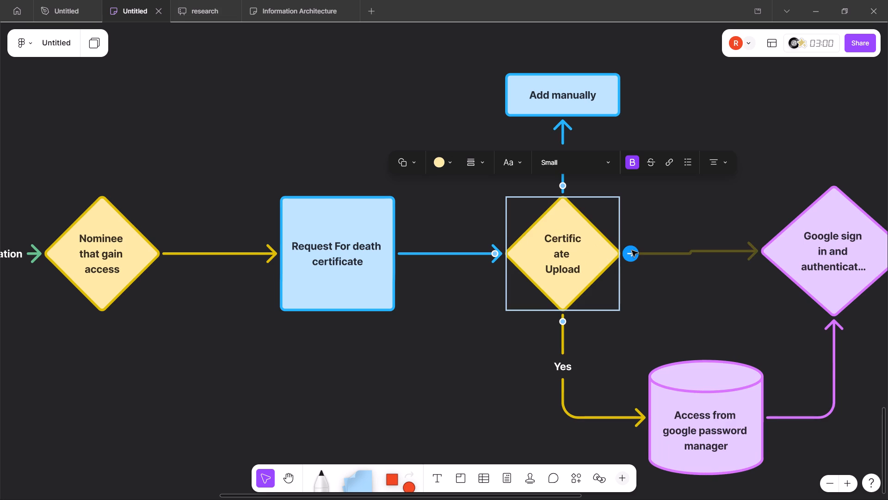
{"action": "left_click", "coordinate": [651, 199]}
Widen the "Certificate Upload" diamond slightly so that the word "Certificate" fits on one line.
{"action": "left_click", "coordinate": [588, 249]}
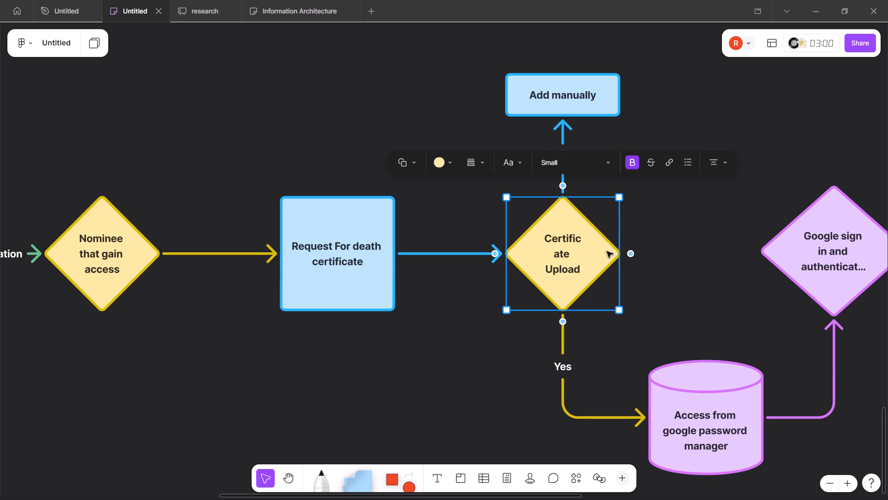
{"action": "left_click_drag", "start_coordinate": [619, 247], "coordinate": [627, 247]}
{"action": "left_click", "coordinate": [836, 88]}
Check the Chrome diagram, and delete the "Add manually" box above the "Certificate Upload" diamond with its "NO" connector.
{"action": "scroll", "coordinate": [788, 114], "scroll_direction": "left", "scroll_amount": 1}
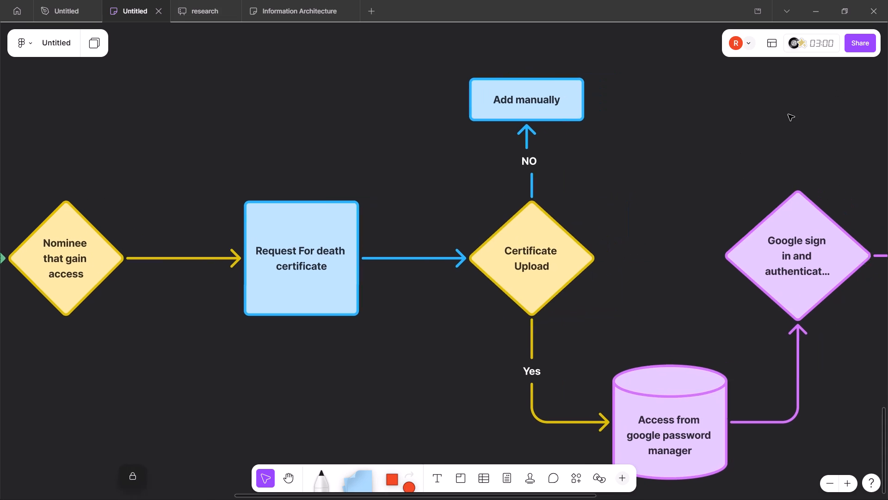
{"action": "scroll", "coordinate": [788, 114], "scroll_direction": "left", "scroll_amount": 1}
{"action": "key", "text": "alt+Tab"}
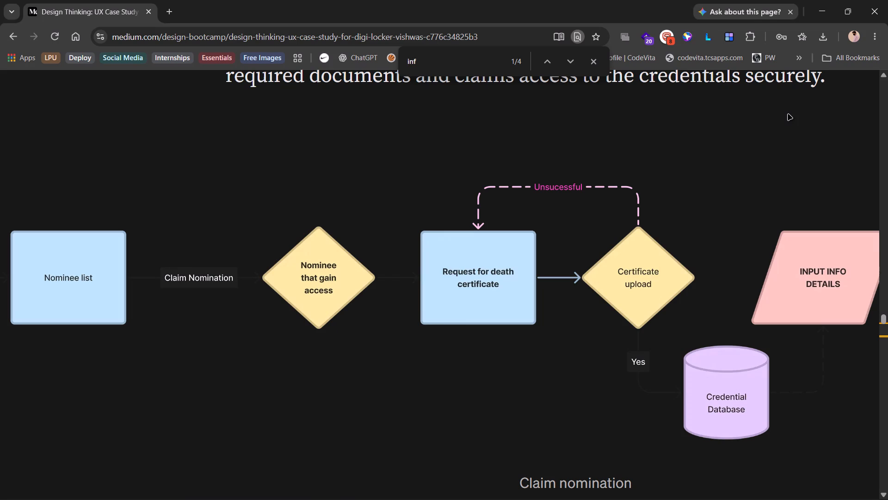
{"action": "scroll", "coordinate": [691, 199], "scroll_direction": "left", "scroll_amount": 1}
{"action": "key", "text": "alt+Tab"}
{"action": "key", "text": "alt+Tab"}
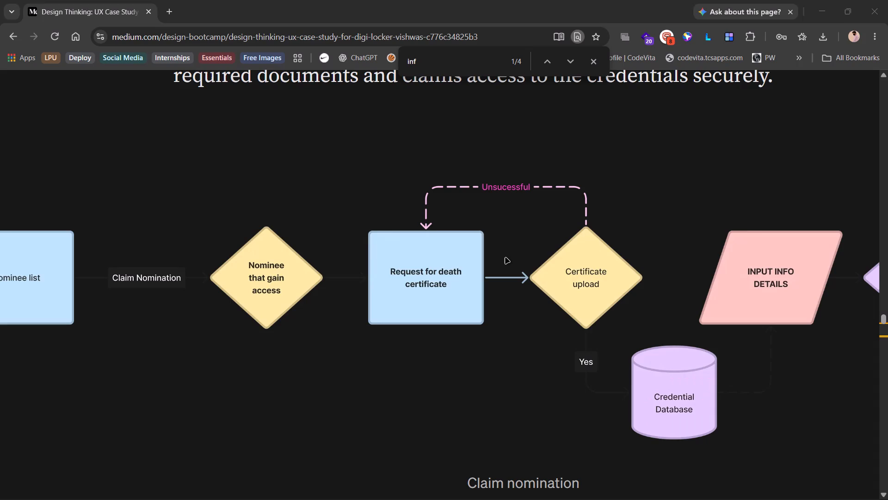
{"action": "key", "text": "alt+Tab"}
{"action": "key", "text": "alt+Tab"}
{"action": "key", "text": "alt+Tab"}
{"action": "left_click", "coordinate": [491, 114]}
{"action": "key", "text": "Delete"}
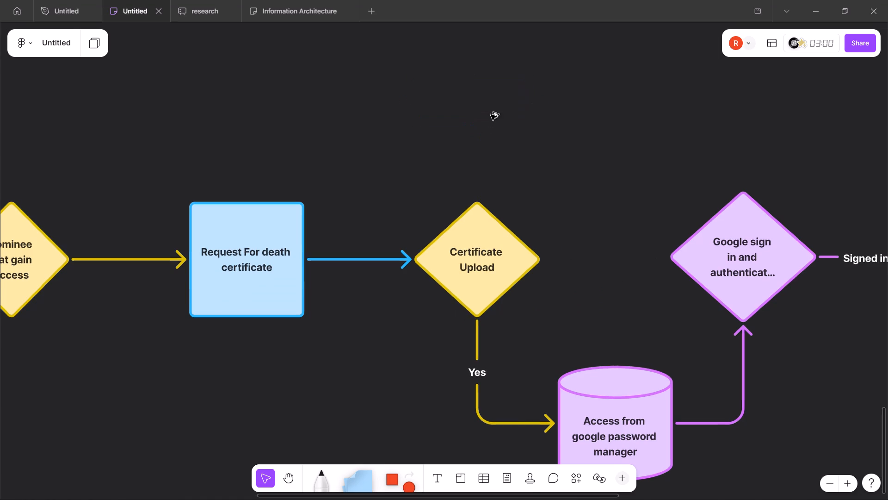
Draw a connector looping from the top of the "Certificate Upload" diamond back to the top of the "Request For death certificate" box.
{"action": "key", "text": "alt+Tab"}
{"action": "key", "text": "alt+Tab"}
{"action": "left_click", "coordinate": [493, 219]}
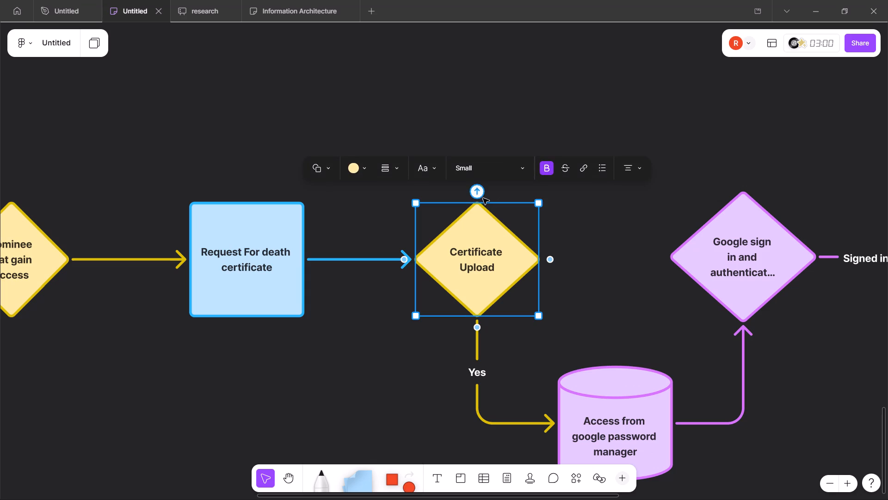
{"action": "left_click_drag", "start_coordinate": [476, 189], "coordinate": [236, 299]}
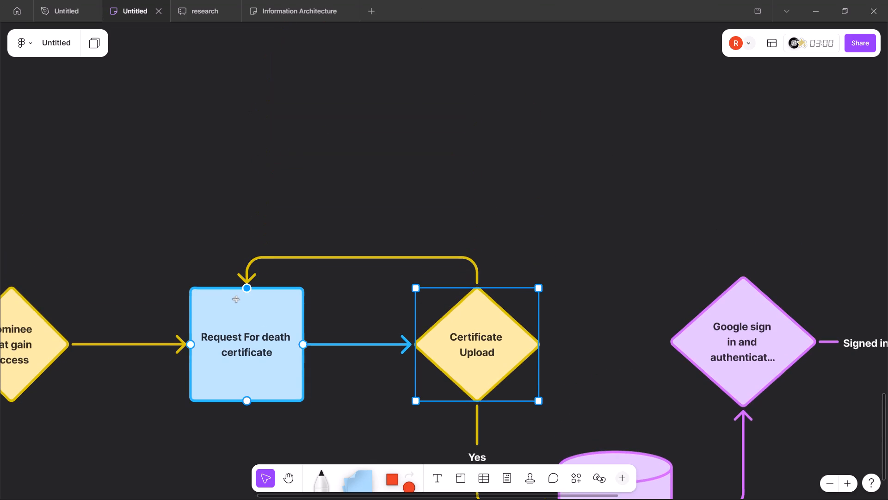
{"action": "left_click_drag", "start_coordinate": [236, 299], "coordinate": [245, 294]}
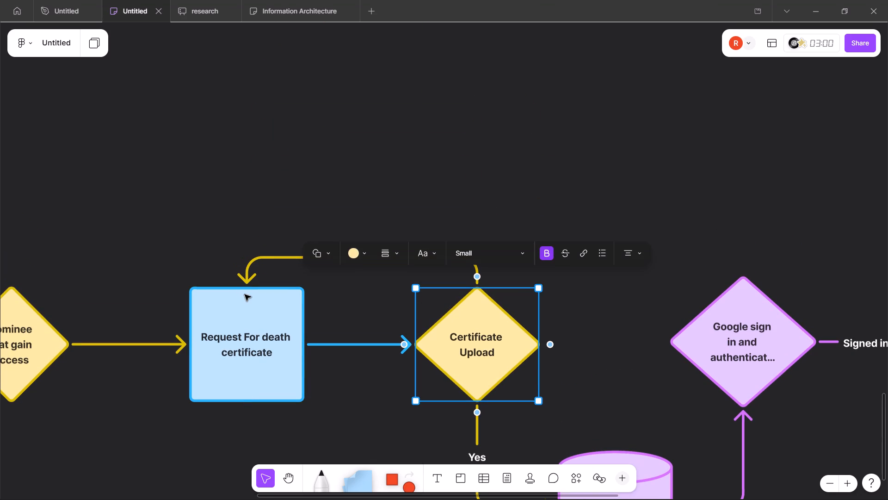
{"action": "left_click", "coordinate": [452, 159]}
Label the connector looping from the "Certificate Upload" diamond to the "Request For death certificate" box "Unsuccessful" in bold white text.
{"action": "key", "text": "alt+Tab"}
{"action": "key", "text": "alt+Tab"}
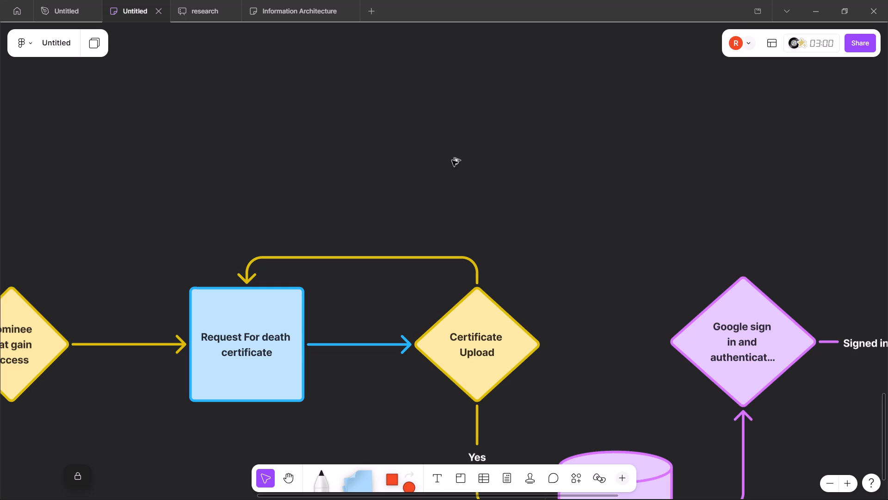
{"action": "left_click", "coordinate": [399, 261]}
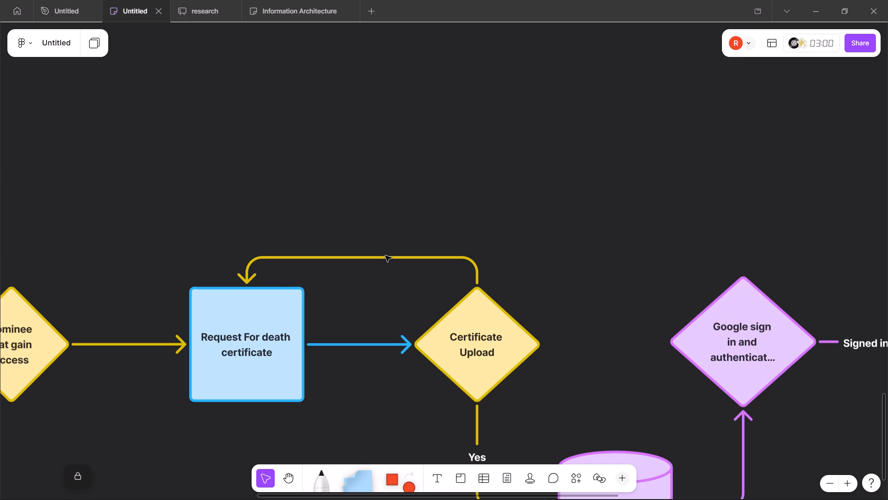
{"action": "left_click", "coordinate": [385, 256]}
{"action": "left_click", "coordinate": [355, 244]}
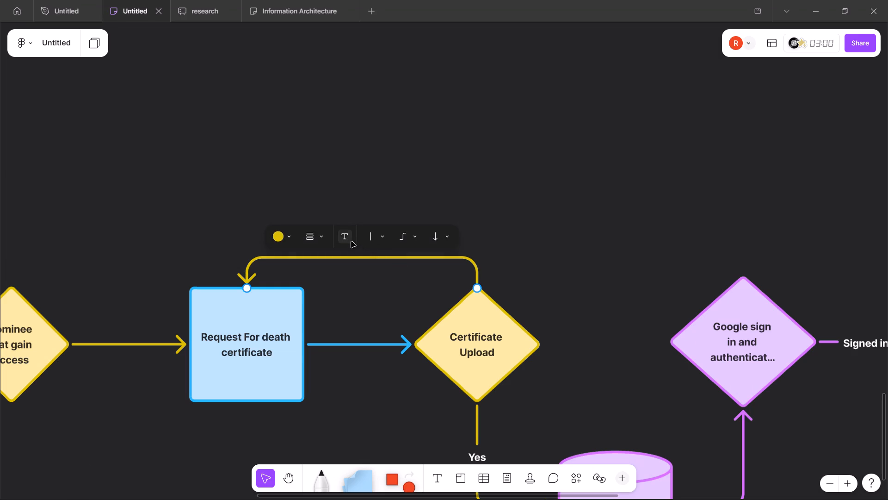
{"action": "left_click", "coordinate": [351, 242]}
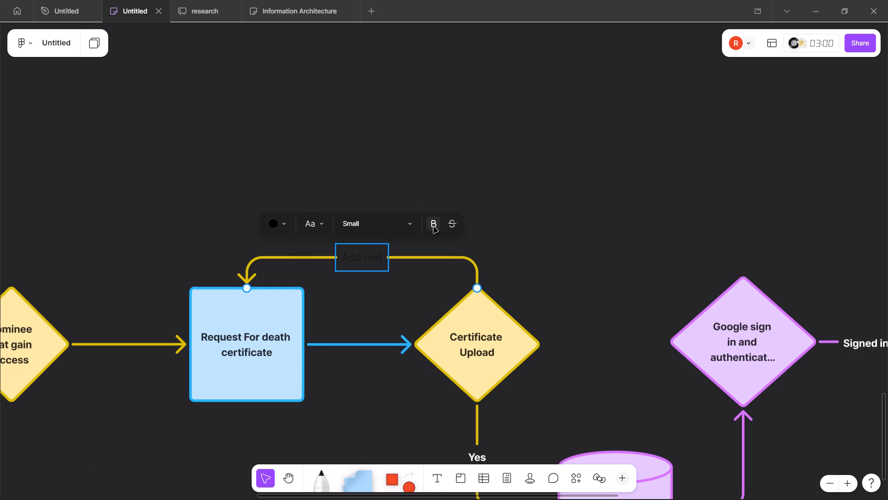
{"action": "left_click", "coordinate": [434, 227]}
{"action": "type", "text": "Un"}
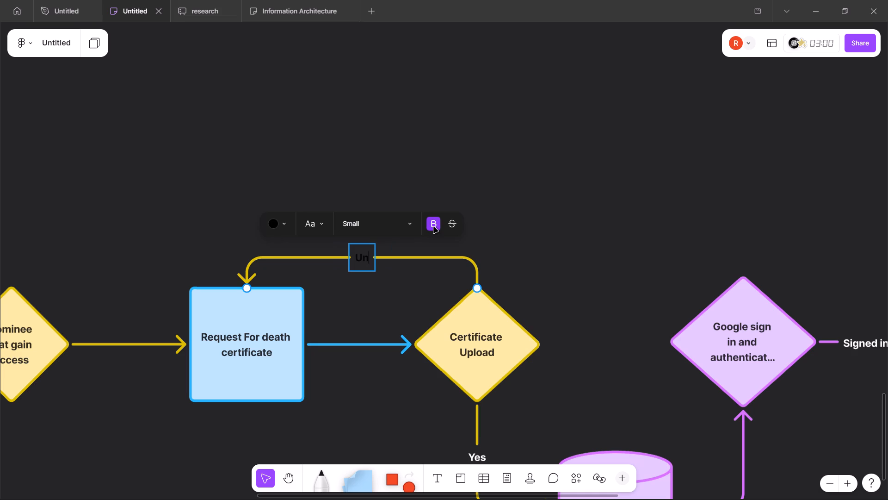
{"action": "type", "text": "successful"}
{"action": "left_click", "coordinate": [284, 229]}
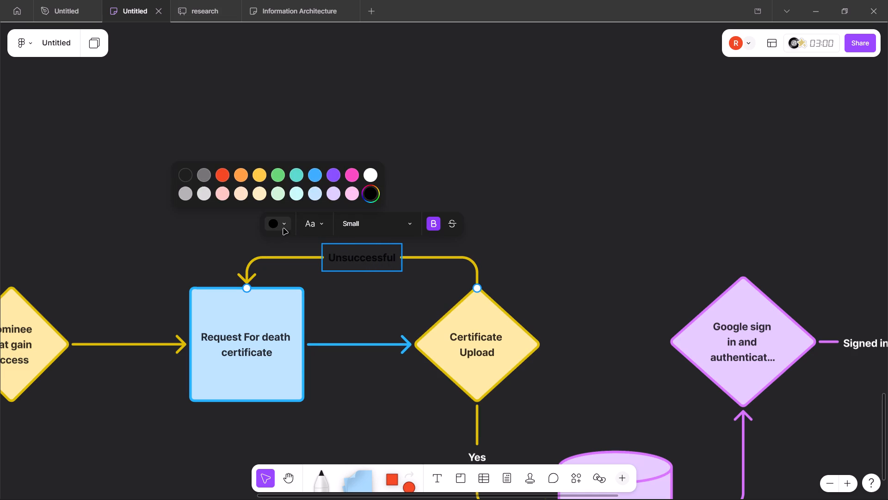
{"action": "left_click", "coordinate": [375, 176]}
{"action": "left_click", "coordinate": [546, 154]}
Switch to Chrome and check the colour and style of the looping connector and its label above "Request for death certificate" in the reference diagram.
{"action": "key", "text": "alt+Tab"}
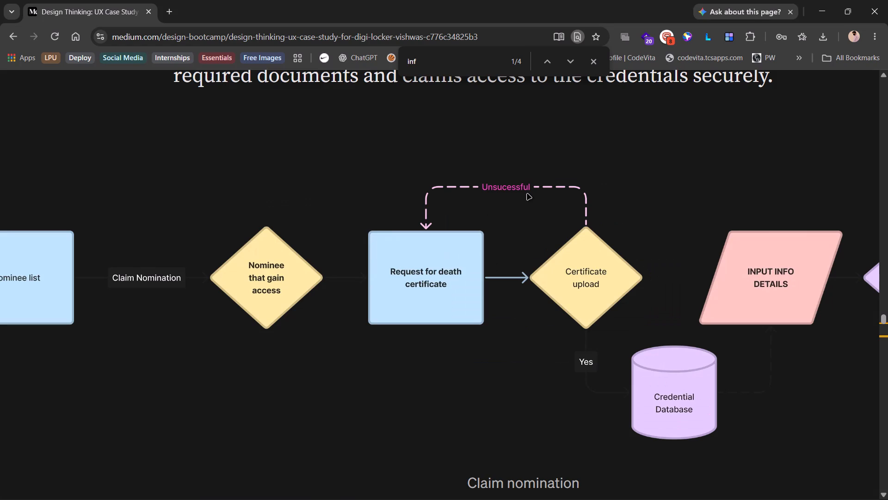
Check the Chrome diagram, and replace the text in the Figma cylinder "Access from google password manager" with "Credential Database".
{"action": "key", "text": "alt+Tab"}
{"action": "key", "text": "alt+Tab"}
{"action": "scroll", "coordinate": [600, 307], "scroll_direction": "left", "scroll_amount": 3}
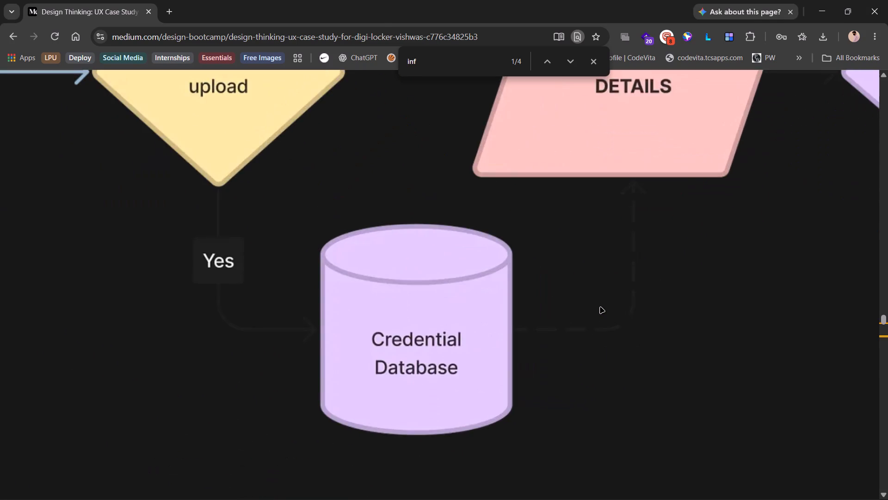
{"action": "key", "text": "alt+Tab"}
{"action": "double_click", "coordinate": [689, 412]}
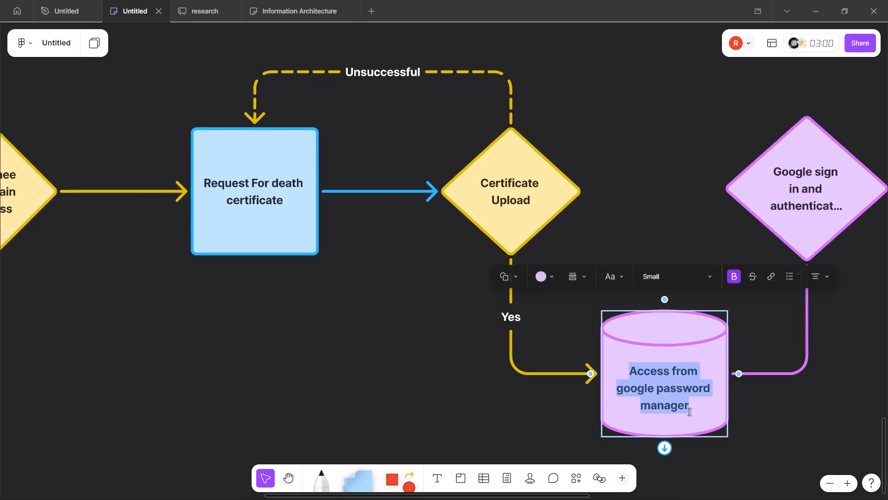
{"action": "key", "text": "BackSpace"}
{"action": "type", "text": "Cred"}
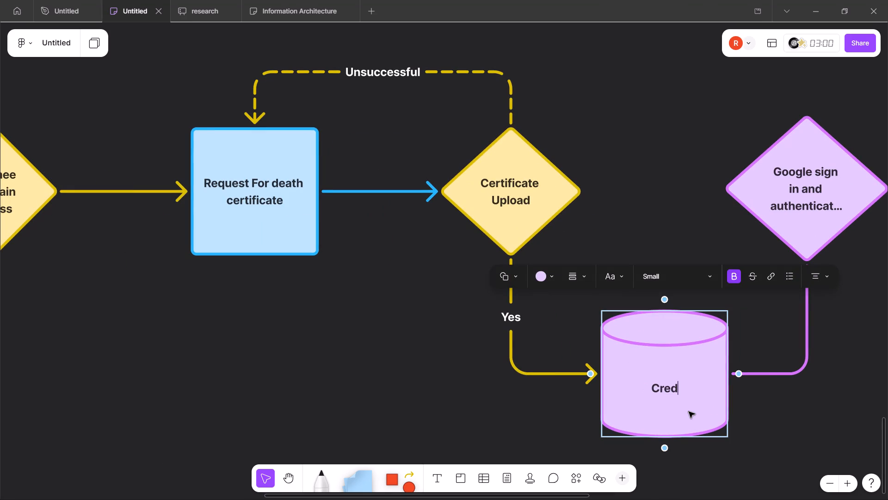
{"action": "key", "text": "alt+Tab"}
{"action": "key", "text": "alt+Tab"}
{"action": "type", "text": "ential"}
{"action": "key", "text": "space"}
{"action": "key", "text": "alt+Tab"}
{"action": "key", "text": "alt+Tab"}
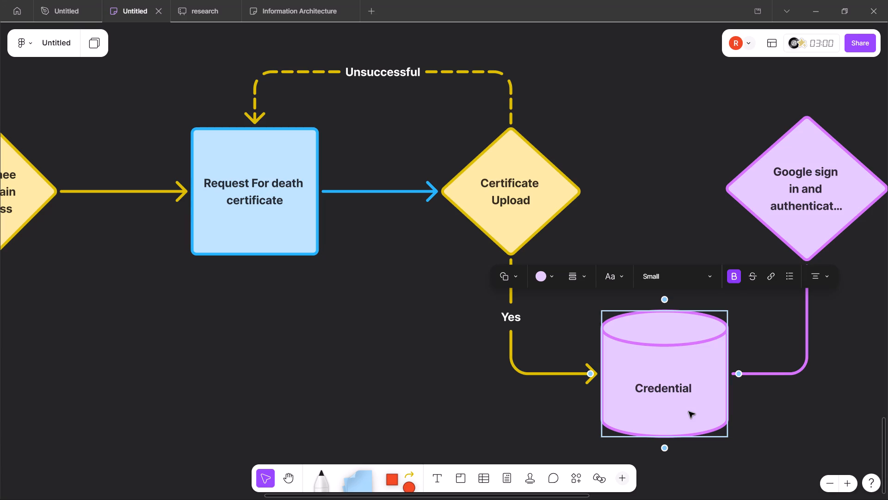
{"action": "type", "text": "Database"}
{"action": "left_click", "coordinate": [798, 414]}
Examine the Chrome reference diagram around the "Credential Database" cylinder for the shapes and connectors that follow it.
{"action": "scroll", "coordinate": [798, 414], "scroll_direction": "left", "scroll_amount": 2}
{"action": "key", "text": "alt+Tab"}
{"action": "scroll", "coordinate": [798, 414], "scroll_direction": "left", "scroll_amount": 1}
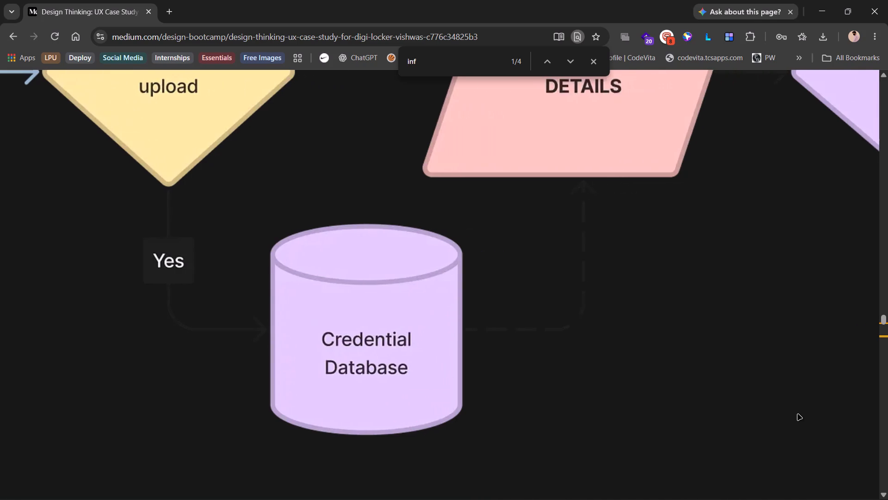
{"action": "scroll", "coordinate": [798, 414], "scroll_direction": "left", "scroll_amount": 1}
{"action": "scroll", "coordinate": [626, 400], "scroll_direction": "up", "scroll_amount": 3}
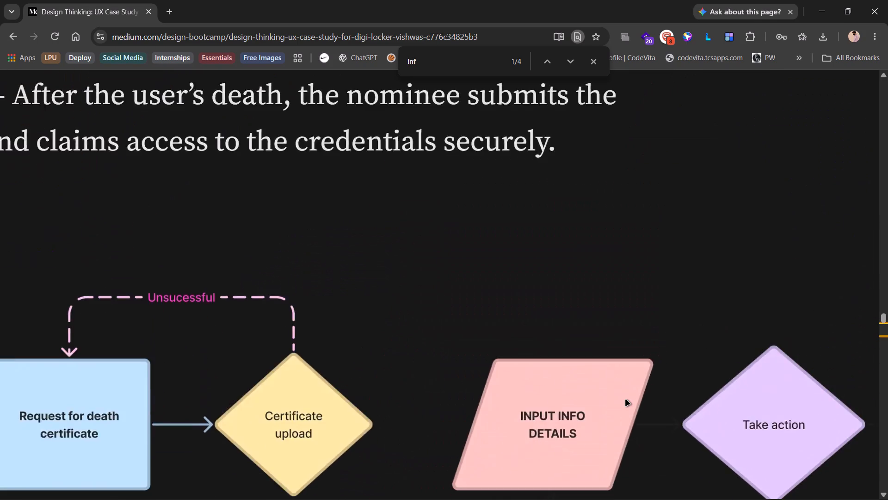
{"action": "scroll", "coordinate": [626, 400], "scroll_direction": "up", "scroll_amount": 4}
{"action": "scroll", "coordinate": [626, 400], "scroll_direction": "down", "scroll_amount": 5}
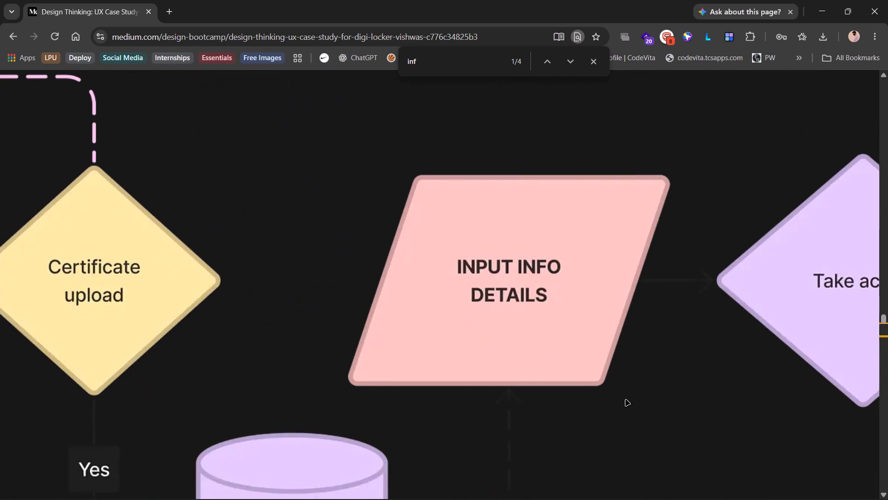
{"action": "scroll", "coordinate": [626, 400], "scroll_direction": "down", "scroll_amount": 4}
{"action": "key", "text": "alt+Tab"}
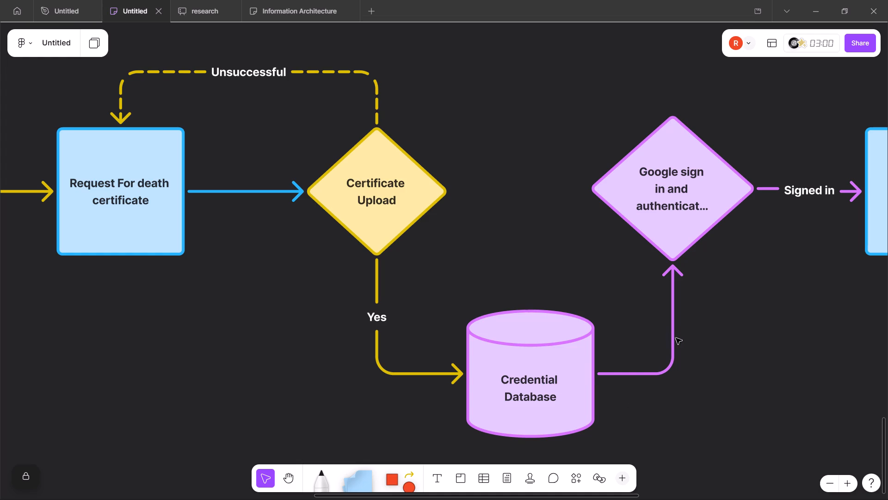
Check the Chrome diagram again, and change the Figma "Google sign in and authenticat…" diamond into a parallelogram.
{"action": "left_click", "coordinate": [676, 338]}
{"action": "scroll", "coordinate": [705, 338], "scroll_direction": "left", "scroll_amount": 1}
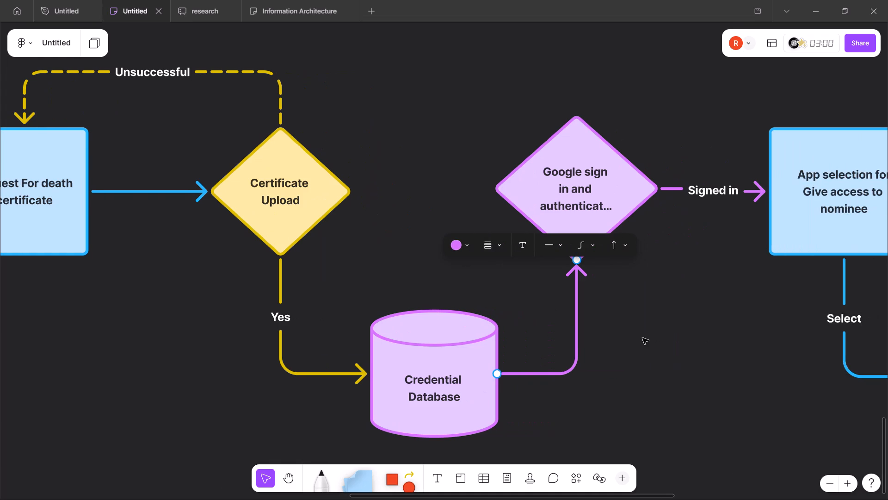
{"action": "key", "text": "alt+Tab"}
{"action": "scroll", "coordinate": [642, 338], "scroll_direction": "up", "scroll_amount": 1}
{"action": "key", "text": "alt+Tab"}
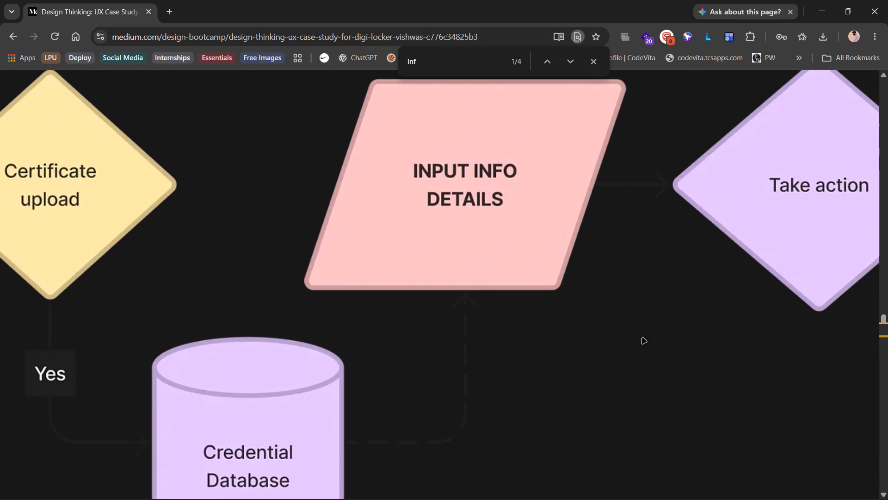
{"action": "left_click", "coordinate": [617, 202]}
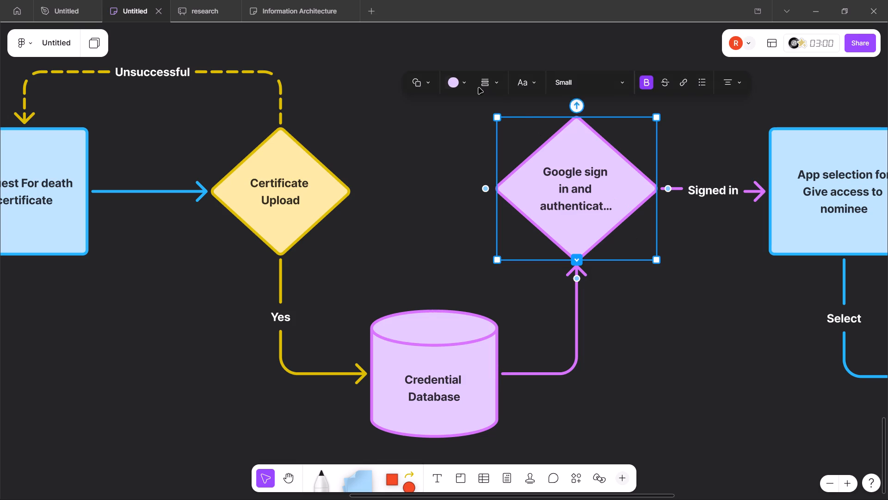
{"action": "left_click", "coordinate": [426, 80]}
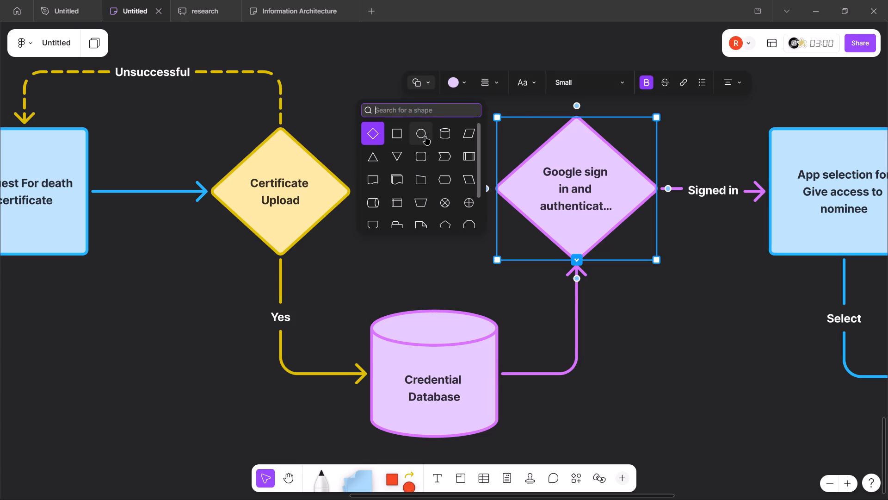
{"action": "left_click", "coordinate": [470, 132]}
Replace the purple parallelogram's text with "Input Info Details", following the Chrome diagram.
{"action": "key", "text": "alt+Tab"}
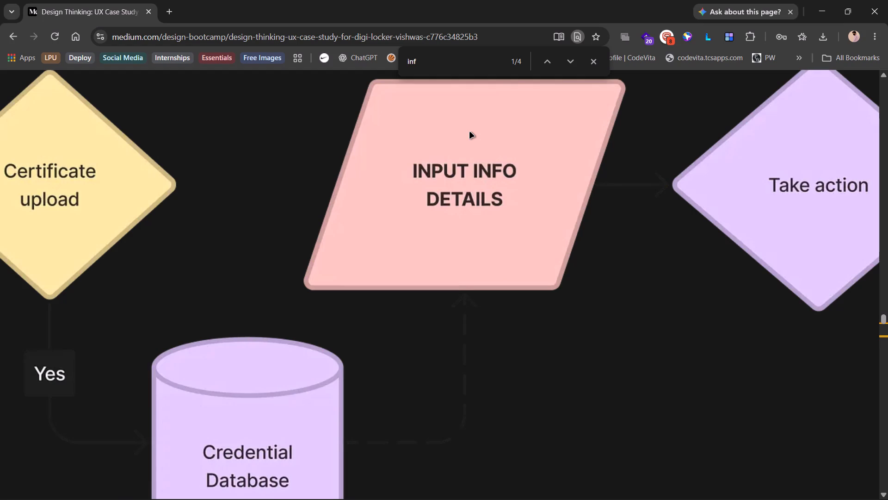
{"action": "key", "text": "alt+Tab"}
{"action": "double_click", "coordinate": [569, 180]}
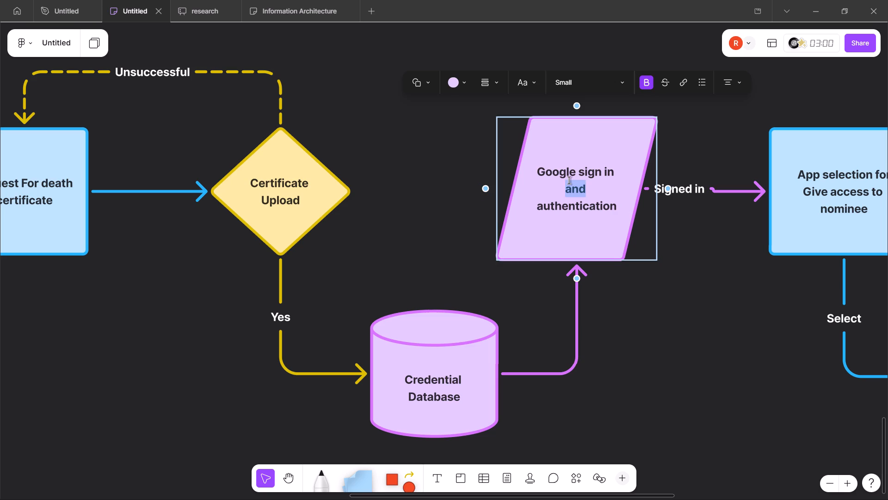
{"action": "key", "text": "ctrl+a"}
{"action": "key", "text": "BackSpace"}
{"action": "type", "text": "Input Info Details"}
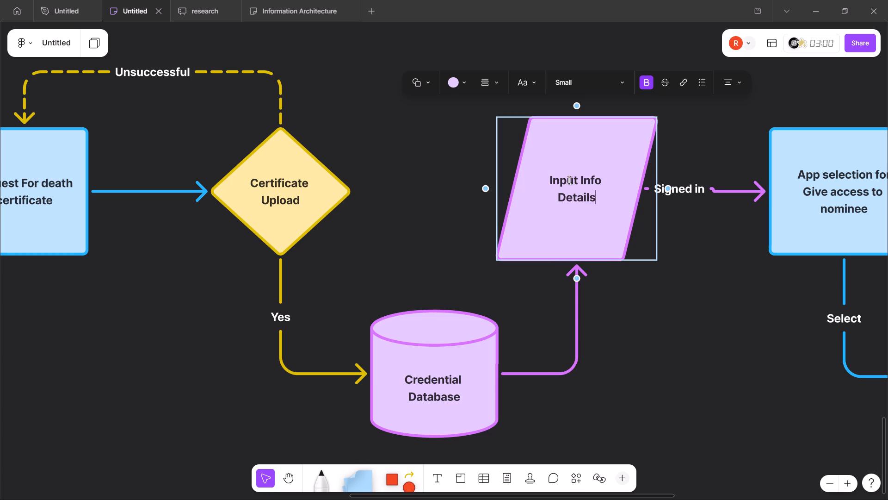
{"action": "left_click", "coordinate": [663, 377]}
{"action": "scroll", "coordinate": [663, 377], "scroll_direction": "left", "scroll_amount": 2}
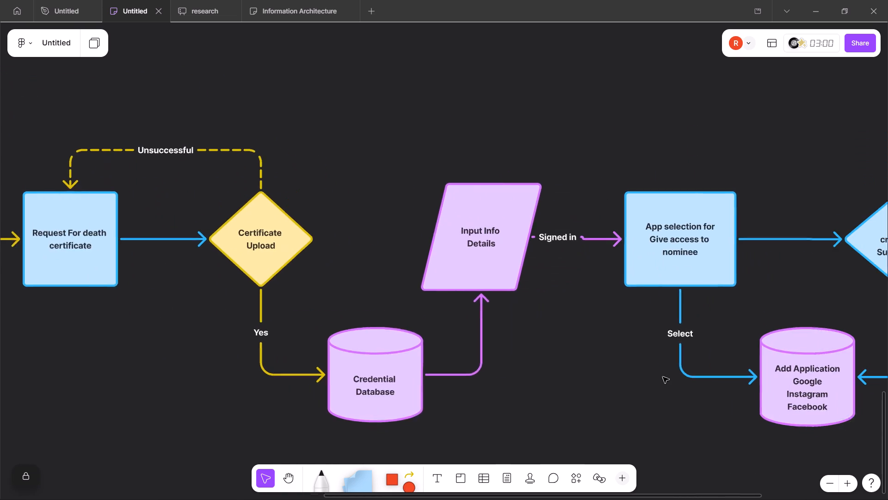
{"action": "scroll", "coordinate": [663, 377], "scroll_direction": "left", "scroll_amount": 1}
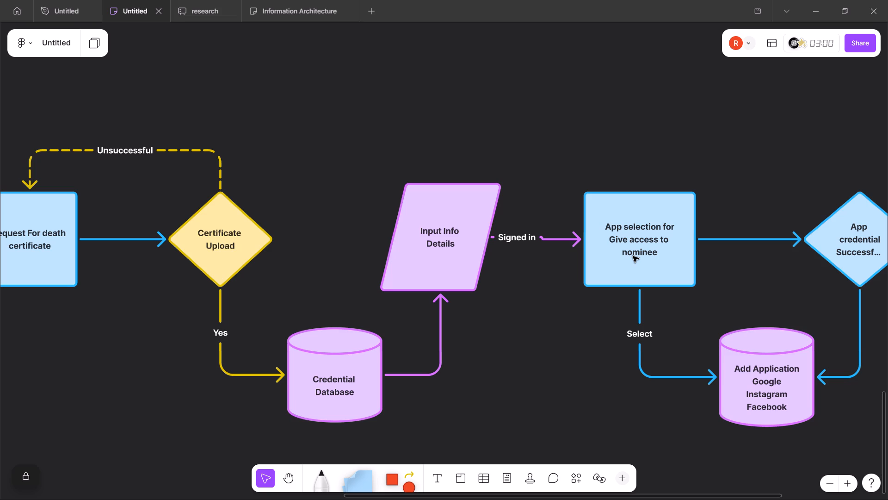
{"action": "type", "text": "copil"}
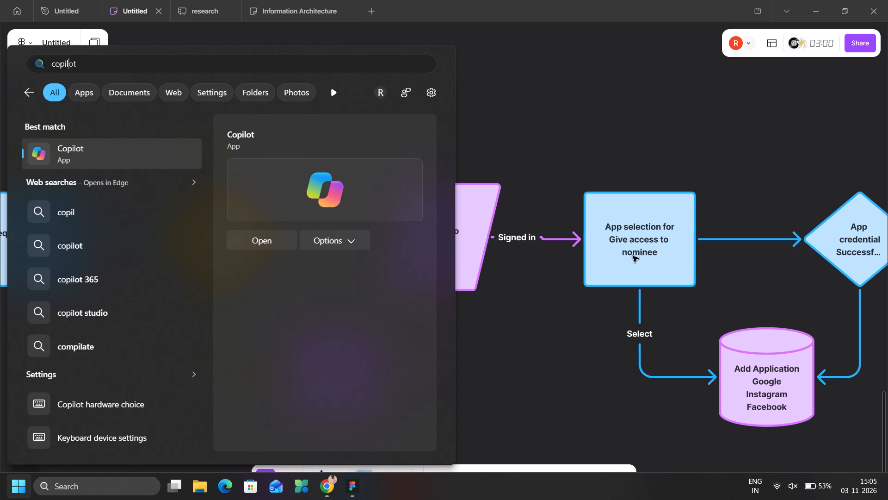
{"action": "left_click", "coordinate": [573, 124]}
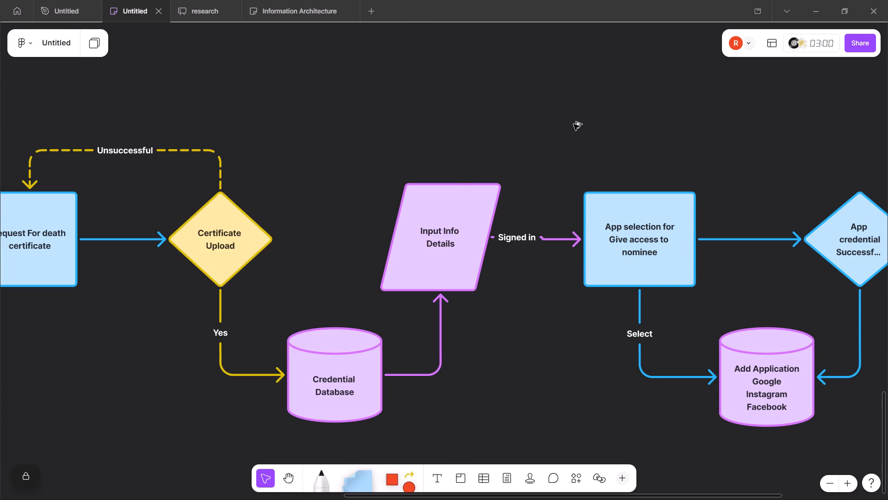
Reduce the height of the "Input Info Details" parallelogram so its top and bottom edges align with the blue "App selection" box.
{"action": "key", "text": "alt+Tab"}
{"action": "key", "text": "alt+Tab"}
{"action": "scroll", "coordinate": [573, 124], "scroll_direction": "left", "scroll_amount": 1}
{"action": "key", "text": "alt+Tab"}
{"action": "key", "text": "alt+Tab"}
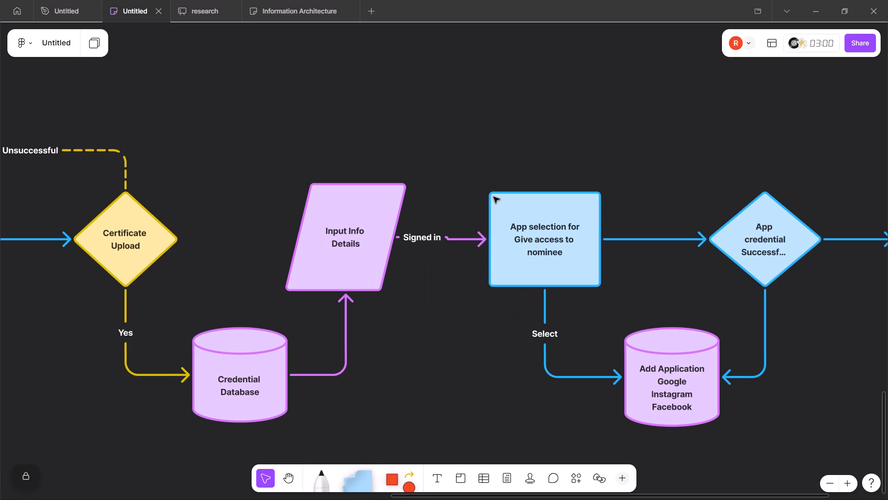
{"action": "left_click", "coordinate": [386, 208]}
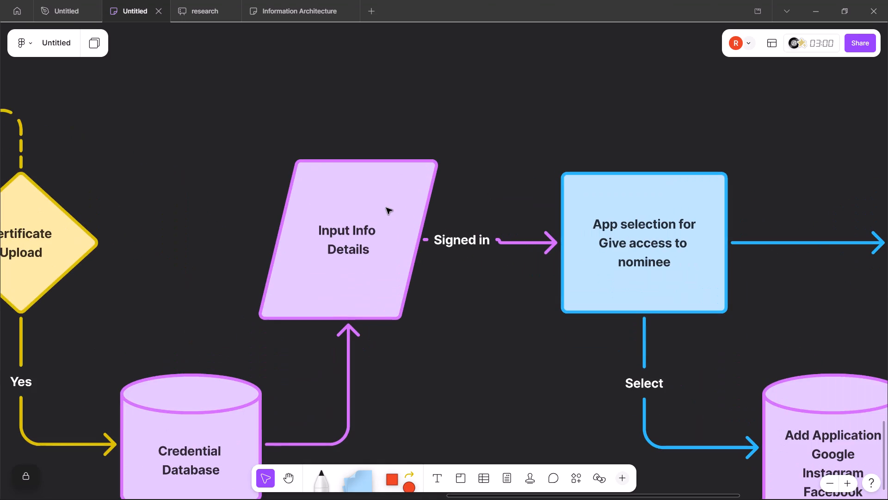
{"action": "left_click_drag", "start_coordinate": [365, 159], "coordinate": [366, 174]}
{"action": "left_click_drag", "start_coordinate": [390, 318], "coordinate": [390, 304]}
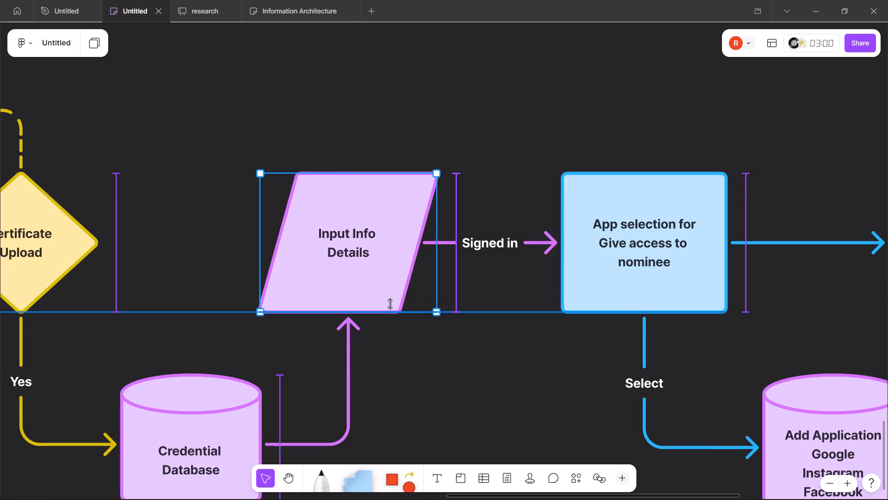
{"action": "left_click_drag", "start_coordinate": [390, 304], "coordinate": [391, 311]}
{"action": "left_click", "coordinate": [447, 391]}
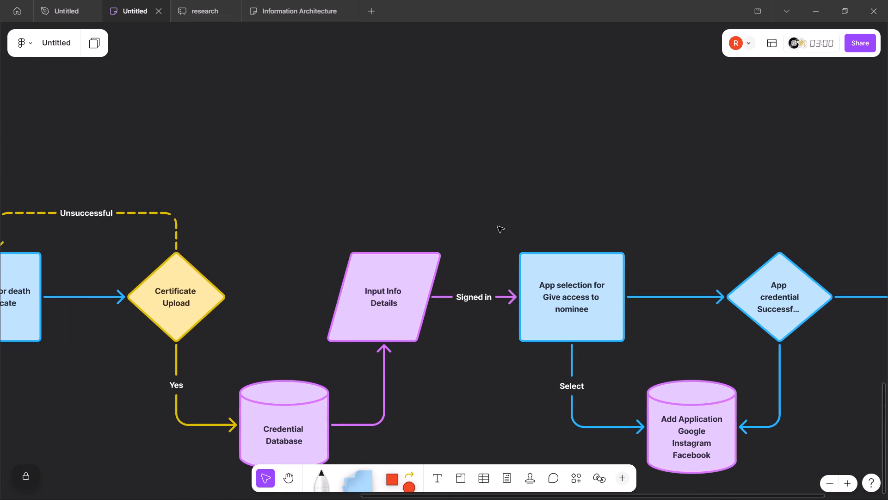
{"action": "left_click", "coordinate": [506, 119]}
Remove the "Signed in" label from the connector between the "Input Info Details" parallelogram and the "App selection" box.
{"action": "scroll", "coordinate": [506, 119], "scroll_direction": "left", "scroll_amount": 1}
{"action": "key", "text": "alt+Tab"}
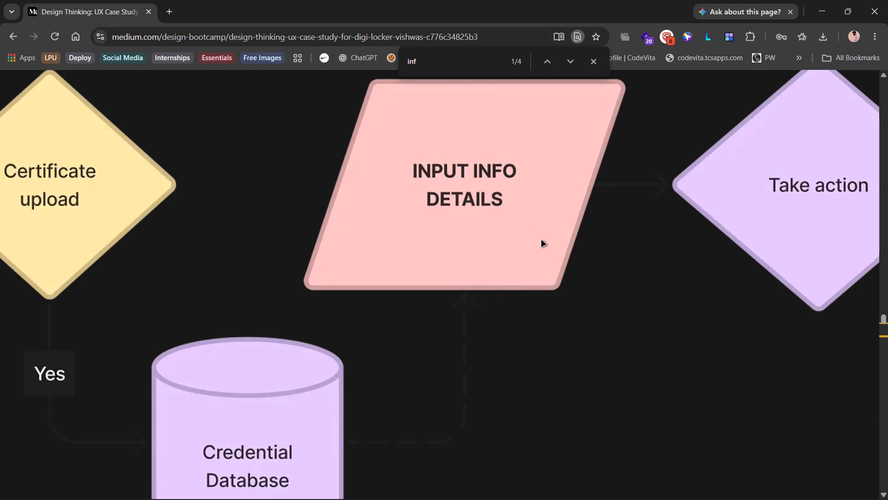
{"action": "key", "text": "alt+Tab"}
{"action": "double_click", "coordinate": [406, 299]}
{"action": "key", "text": "BackSpace"}
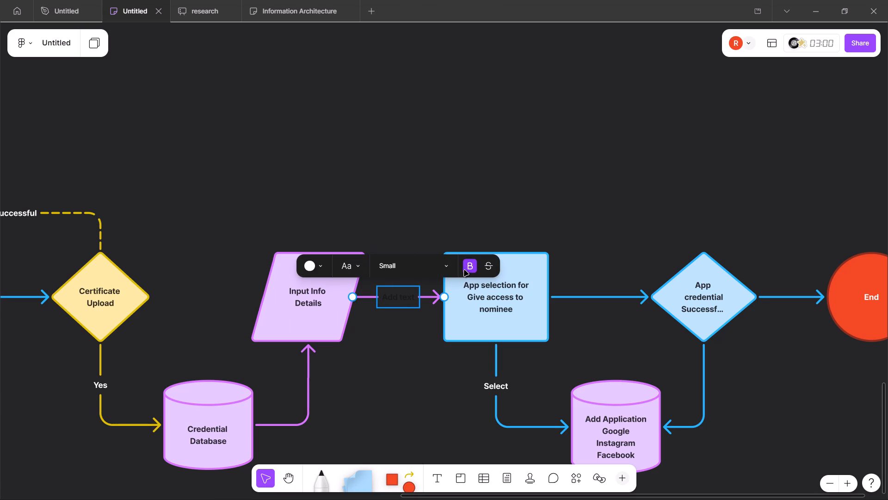
{"action": "left_click", "coordinate": [442, 225]}
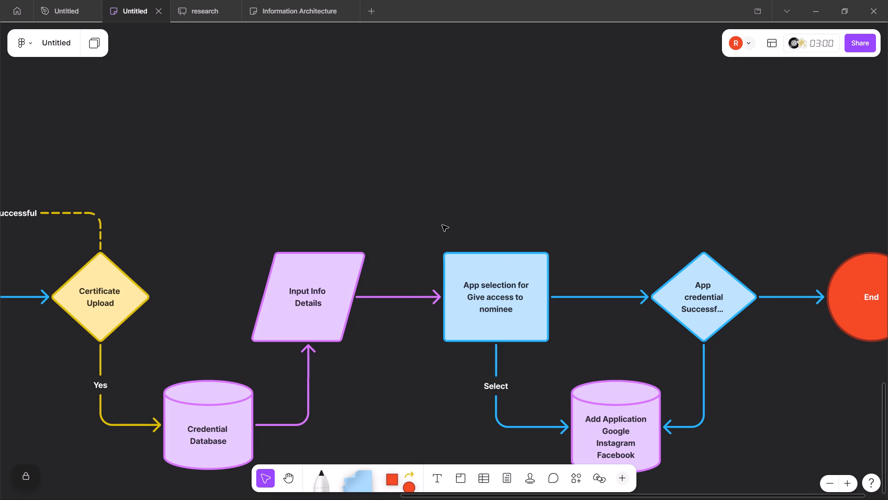
Check the following shapes of the Chrome diagram, and replace the text of the blue "App selection for Give access to nominee" box with "Take Action".
{"action": "key", "text": "alt+Tab"}
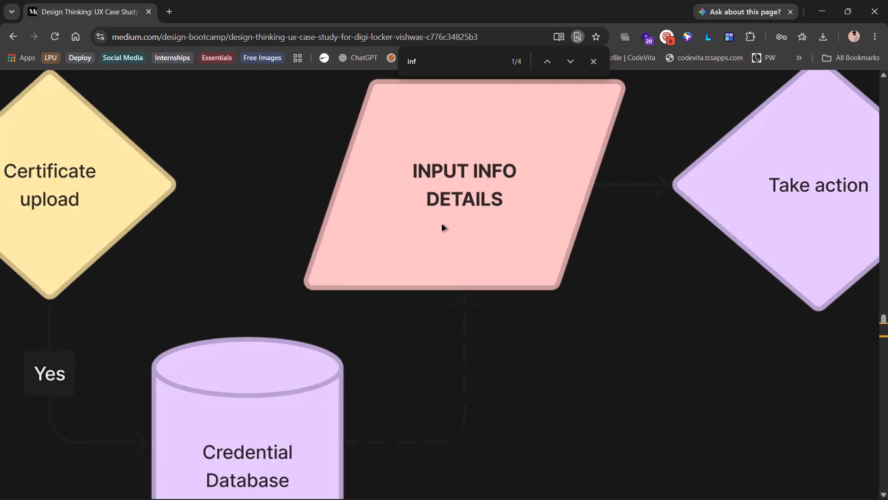
{"action": "scroll", "coordinate": [540, 229], "scroll_direction": "left", "scroll_amount": 4}
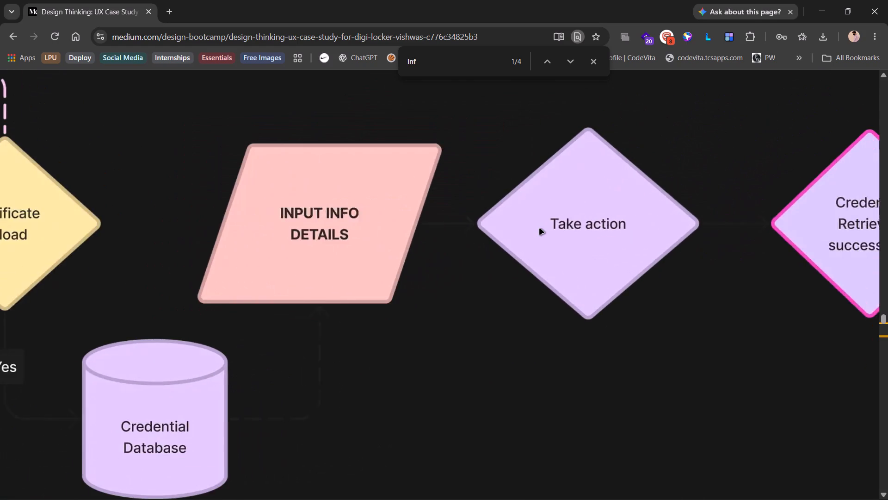
{"action": "scroll", "coordinate": [540, 229], "scroll_direction": "left", "scroll_amount": 1}
{"action": "key", "text": "alt+Tab"}
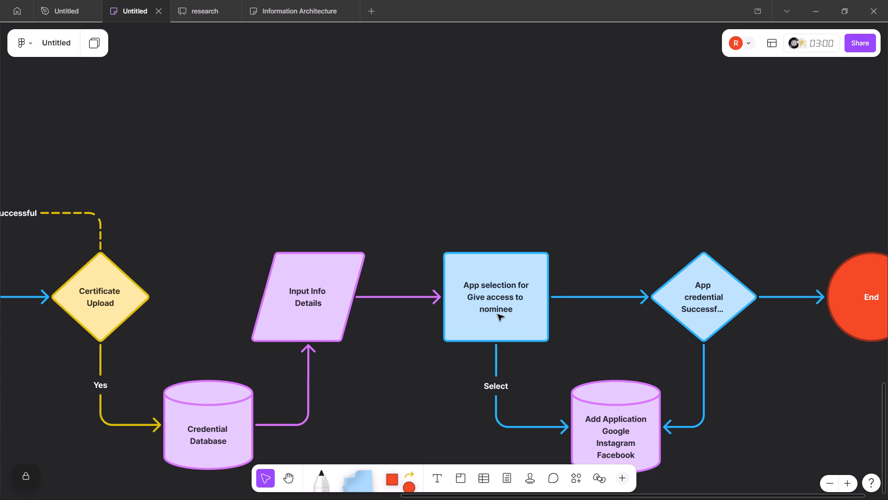
{"action": "triple_click", "coordinate": [498, 314]}
{"action": "key", "text": "BackSpace"}
{"action": "type", "text": "Take Action"}
{"action": "left_click", "coordinate": [608, 116]}
Check the rest of the Chrome diagram, and delete the "Add Application Google Instagram Facebook" cylinder with its connectors below the "Take Action" box.
{"action": "scroll", "coordinate": [608, 116], "scroll_direction": "right", "scroll_amount": 2}
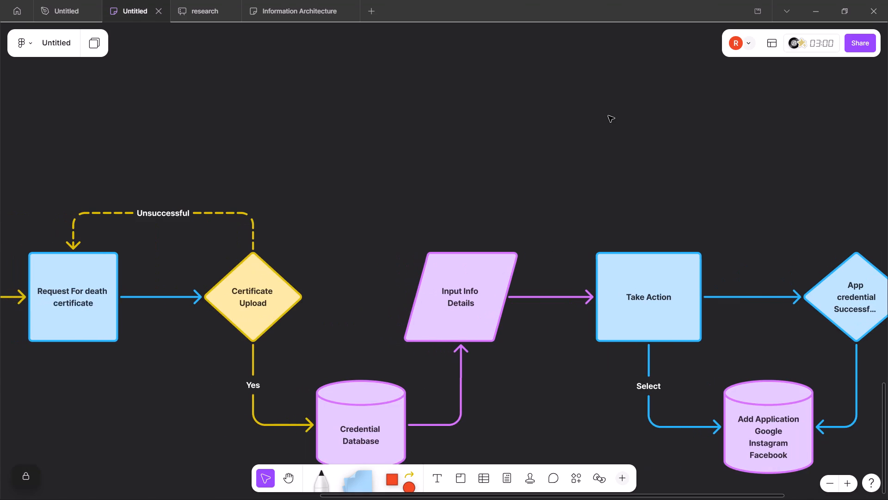
{"action": "scroll", "coordinate": [608, 116], "scroll_direction": "left", "scroll_amount": 1}
{"action": "key", "text": "alt+Tab"}
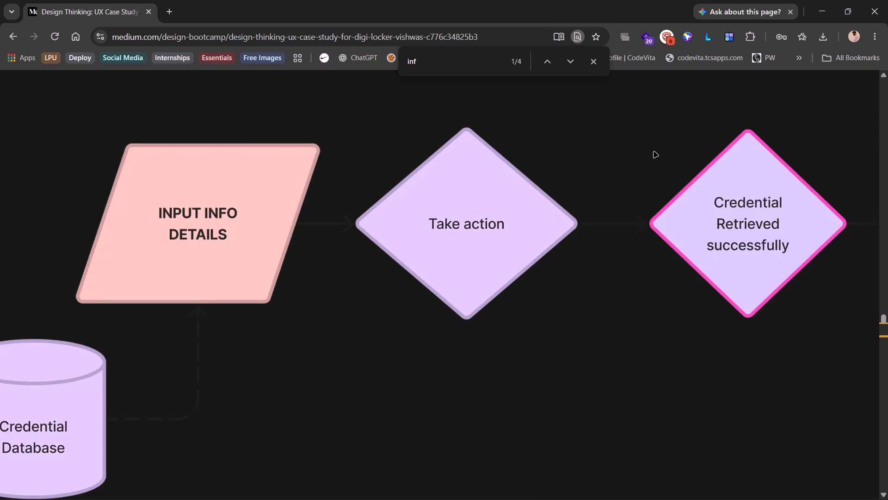
{"action": "scroll", "coordinate": [654, 152], "scroll_direction": "left", "scroll_amount": 3}
{"action": "scroll", "coordinate": [604, 171], "scroll_direction": "left", "scroll_amount": 1}
{"action": "key", "text": "alt+Tab"}
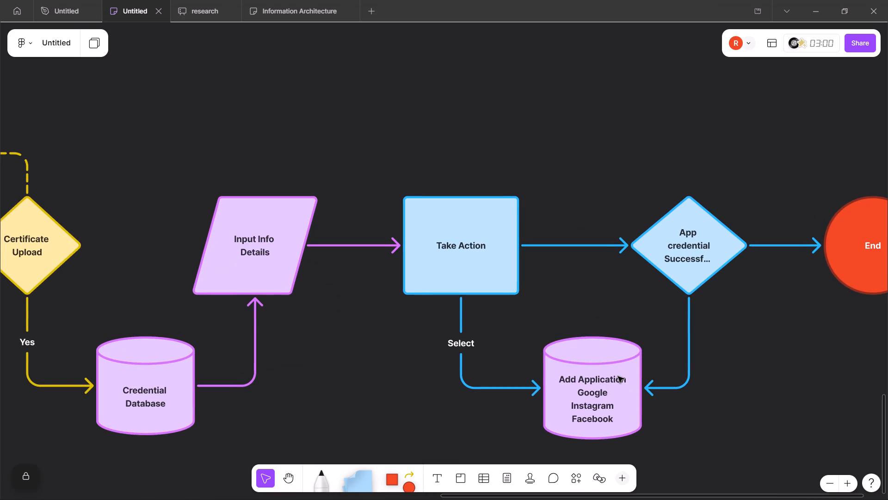
{"action": "left_click", "coordinate": [618, 376]}
{"action": "key", "text": "Delete"}
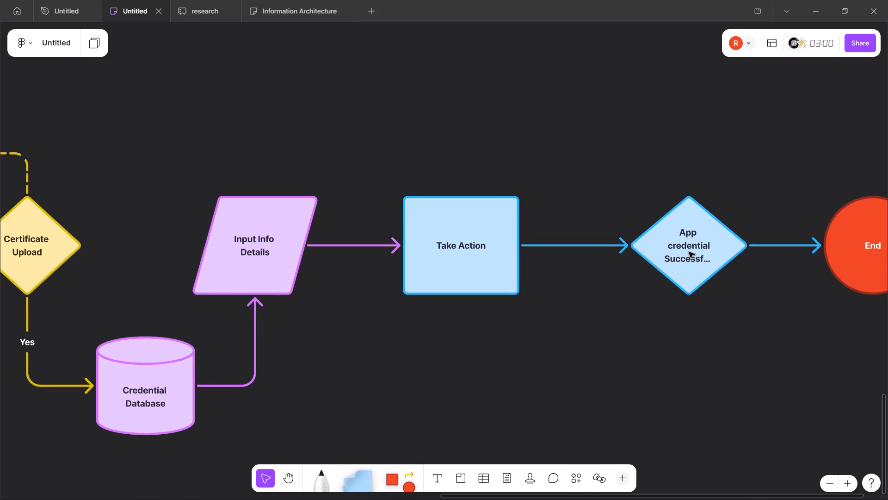
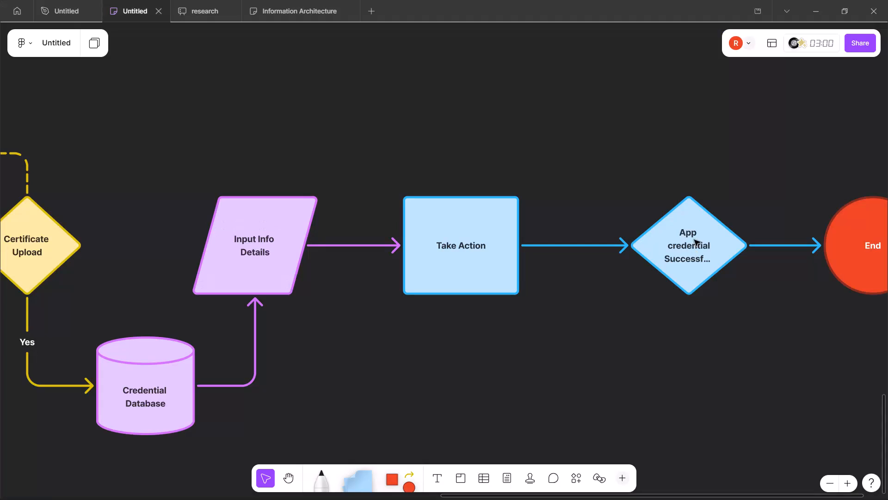
Replace the text of the blue "App credential Successf…" diamond with "Credential Retrieved Successfully", checking the wording in the Chrome diagram.
{"action": "double_click", "coordinate": [696, 239]}
{"action": "key", "text": "BackSpace"}
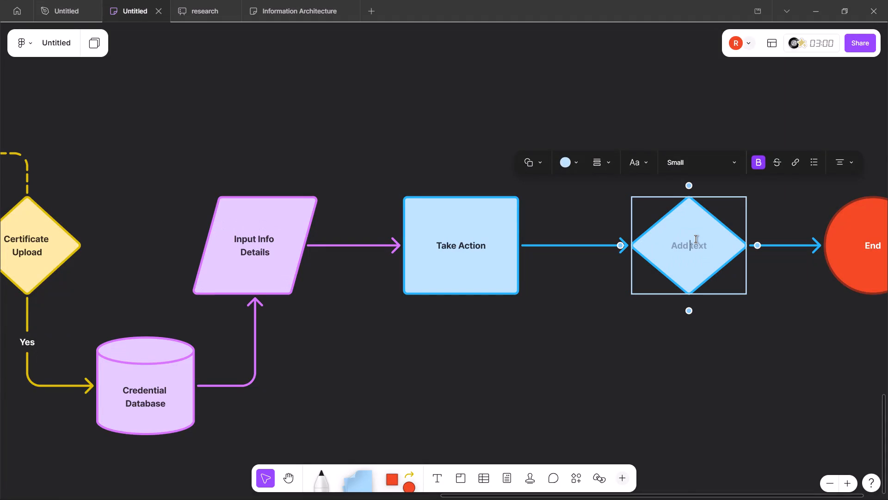
{"action": "type", "text": "Cre"}
{"action": "type", "text": "dential"}
{"action": "key", "text": "space"}
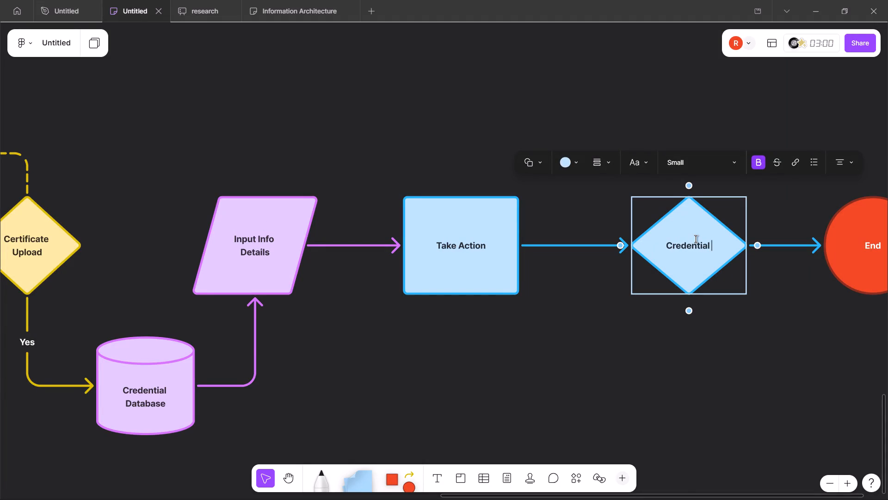
{"action": "key", "text": "alt+Tab"}
{"action": "key", "text": "alt+Tab"}
{"action": "key", "text": "shift+r"}
{"action": "type", "text": "etrieved"}
{"action": "key", "text": "alt+Tab"}
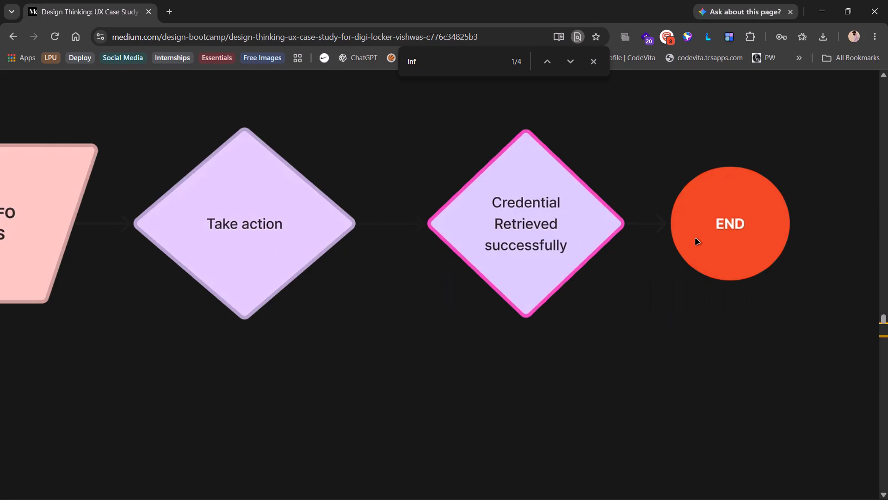
{"action": "key", "text": "alt+Tab"}
{"action": "key", "text": "space"}
{"action": "type", "text": "Successfully"}
{"action": "left_click", "coordinate": [776, 362]}
Compare the adapted claim nomination flow with the Chrome diagram, and look over all the user-flow diagrams on the Figma board.
{"action": "scroll", "coordinate": [776, 362], "scroll_direction": "left", "scroll_amount": 3}
{"action": "key", "text": "alt+Tab"}
{"action": "scroll", "coordinate": [776, 362], "scroll_direction": "left", "scroll_amount": 1}
{"action": "key", "text": "alt+Tab"}
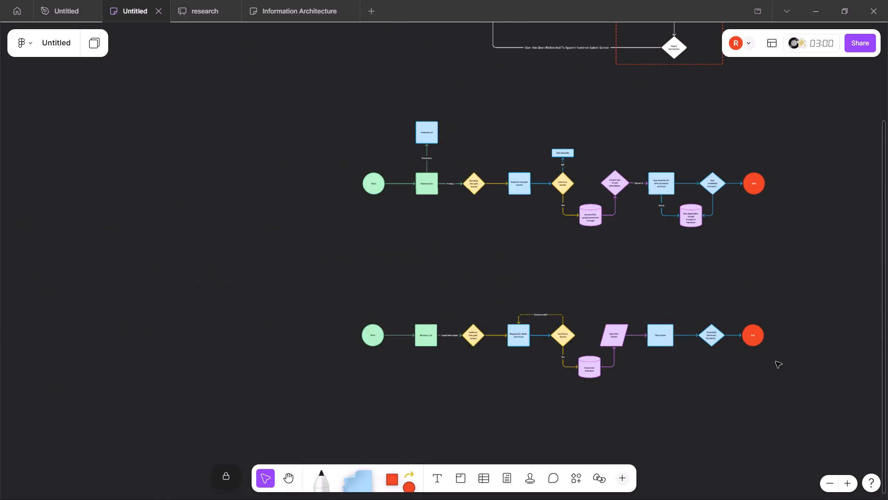
{"action": "scroll", "coordinate": [776, 362], "scroll_direction": "right", "scroll_amount": 1}
{"action": "left_click", "coordinate": [599, 203]}
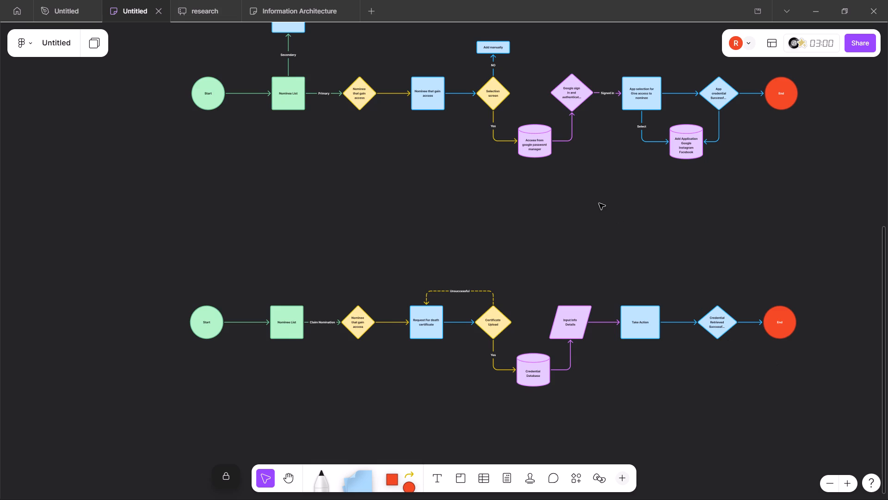
{"action": "scroll", "coordinate": [599, 203], "scroll_direction": "up", "scroll_amount": 1}
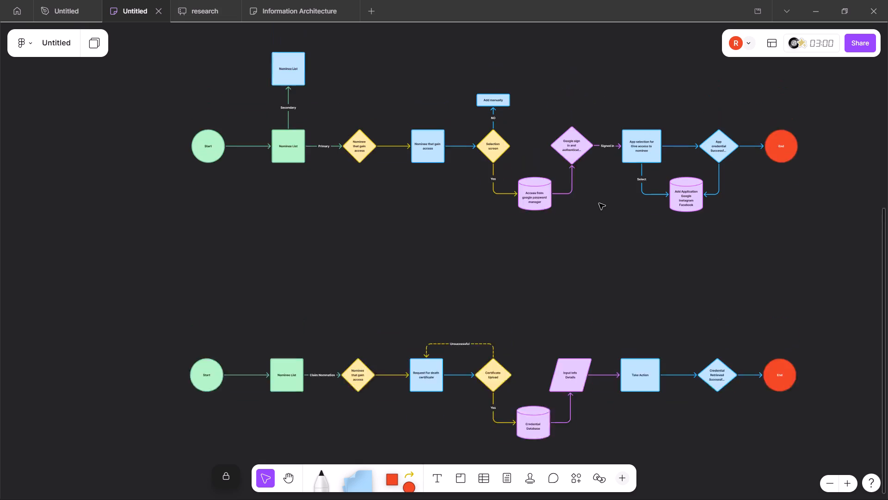
{"action": "scroll", "coordinate": [599, 203], "scroll_direction": "up", "scroll_amount": 2}
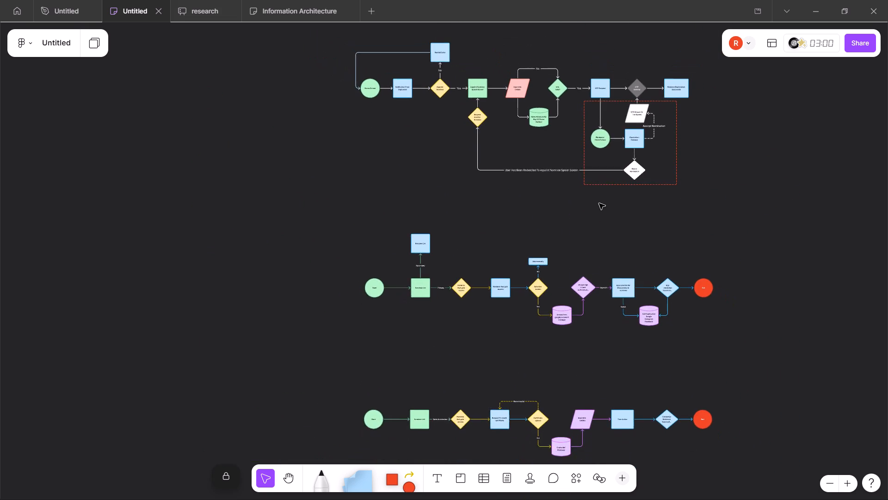
{"action": "scroll", "coordinate": [599, 203], "scroll_direction": "up", "scroll_amount": 1}
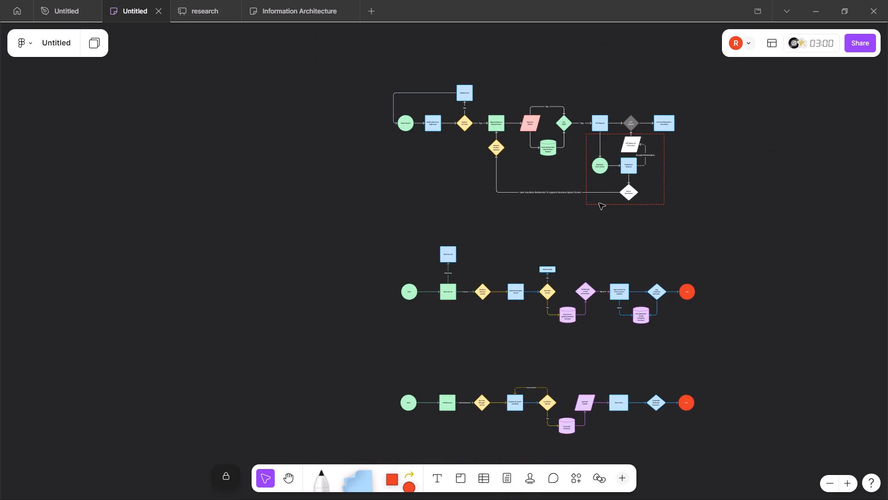
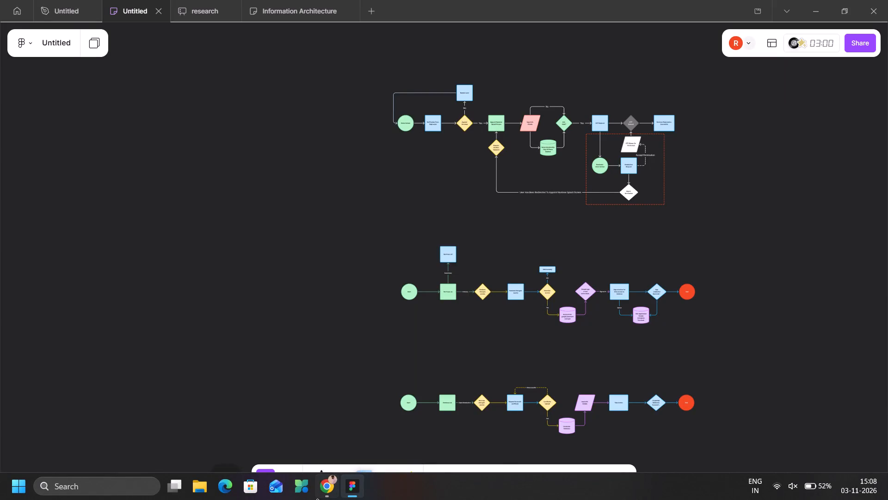
Search the computer for the Kuro app and launch it.
{"action": "type", "text": "kur"}
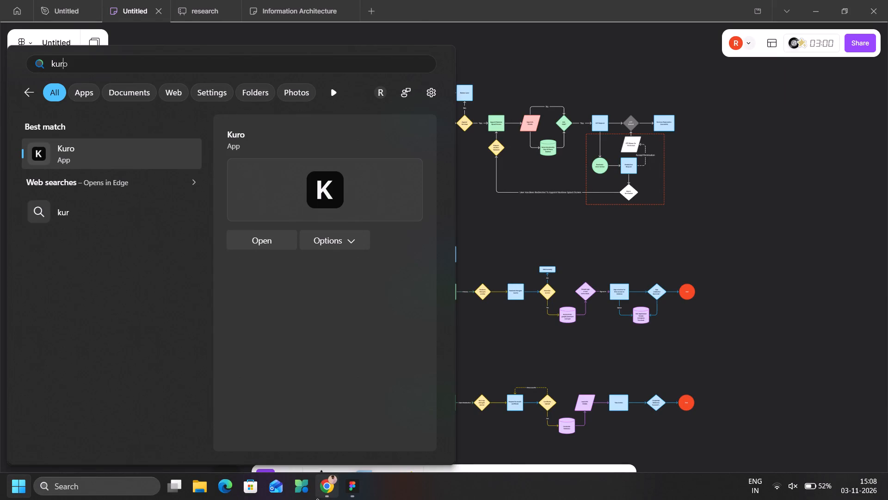
{"action": "key", "text": "Return"}
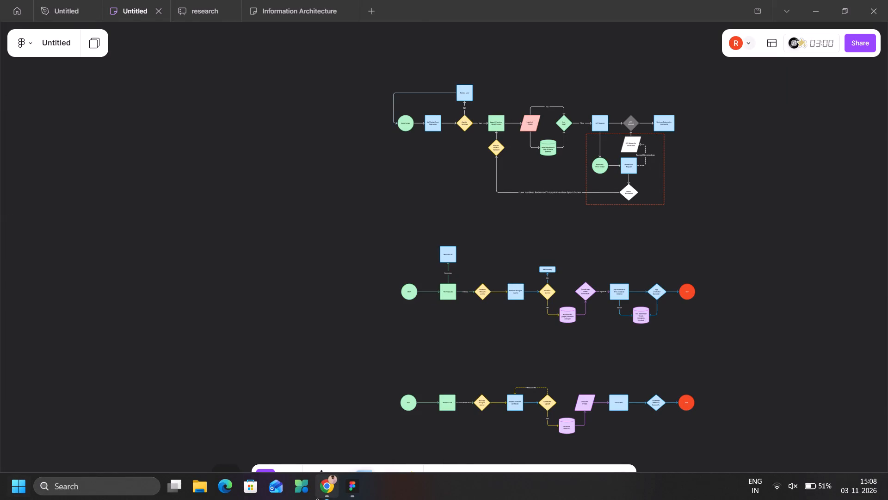
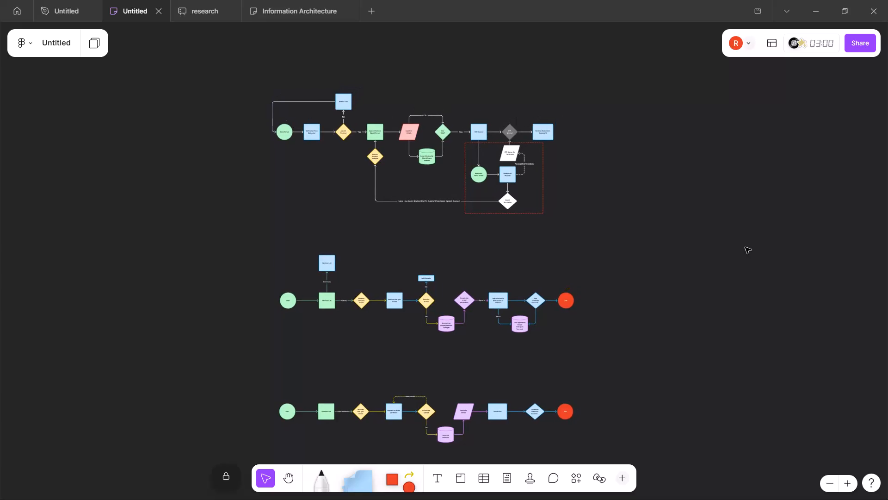
Switch to the browser and review the Digi-Locker case study's Add Nominee, Grant Access and Claim Nomination flow diagrams.
{"action": "key", "text": "alt+Tab"}
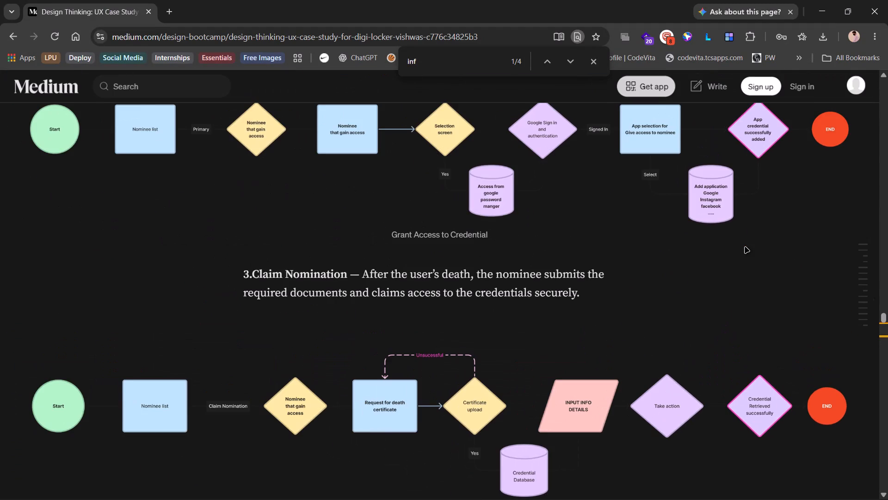
{"action": "scroll", "coordinate": [745, 247], "scroll_direction": "up", "scroll_amount": 6}
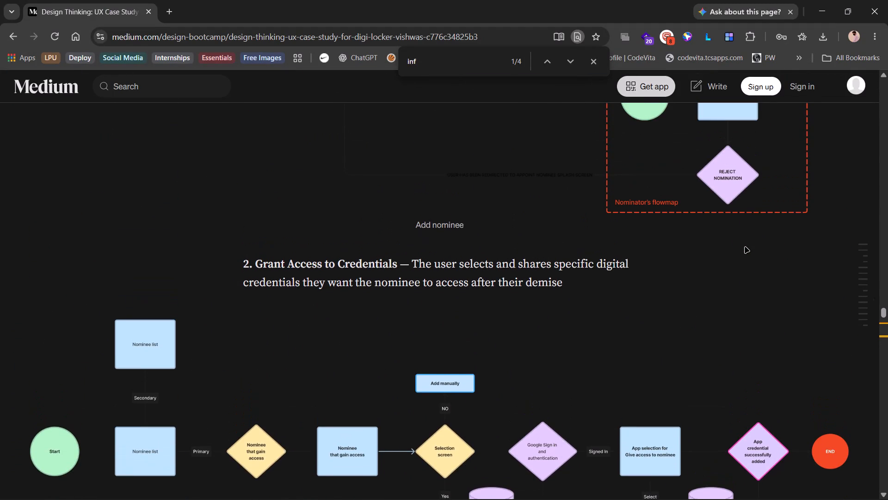
{"action": "scroll", "coordinate": [745, 247], "scroll_direction": "up", "scroll_amount": 1}
{"action": "scroll", "coordinate": [745, 247], "scroll_direction": "down", "scroll_amount": 2}
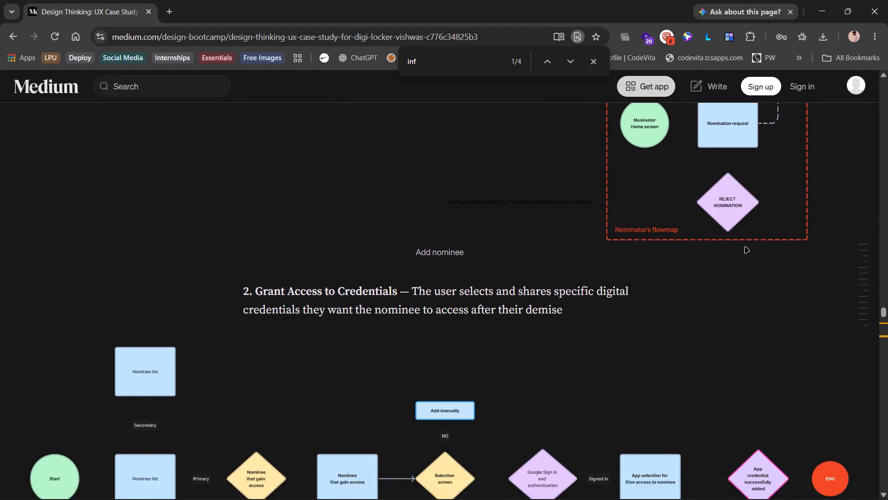
{"action": "scroll", "coordinate": [745, 247], "scroll_direction": "down", "scroll_amount": 1}
{"action": "scroll", "coordinate": [745, 247], "scroll_direction": "up", "scroll_amount": 1}
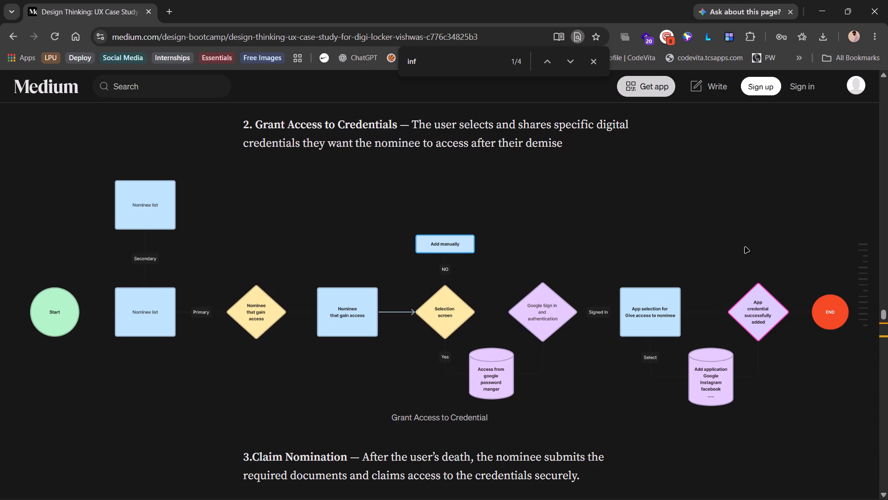
{"action": "scroll", "coordinate": [745, 247], "scroll_direction": "up", "scroll_amount": 7}
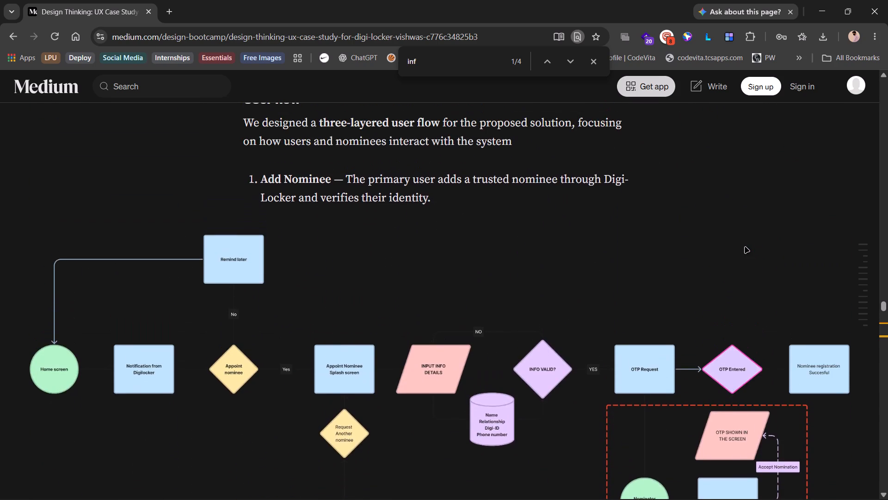
{"action": "scroll", "coordinate": [745, 247], "scroll_direction": "up", "scroll_amount": 1}
{"action": "scroll", "coordinate": [745, 247], "scroll_direction": "down", "scroll_amount": 3}
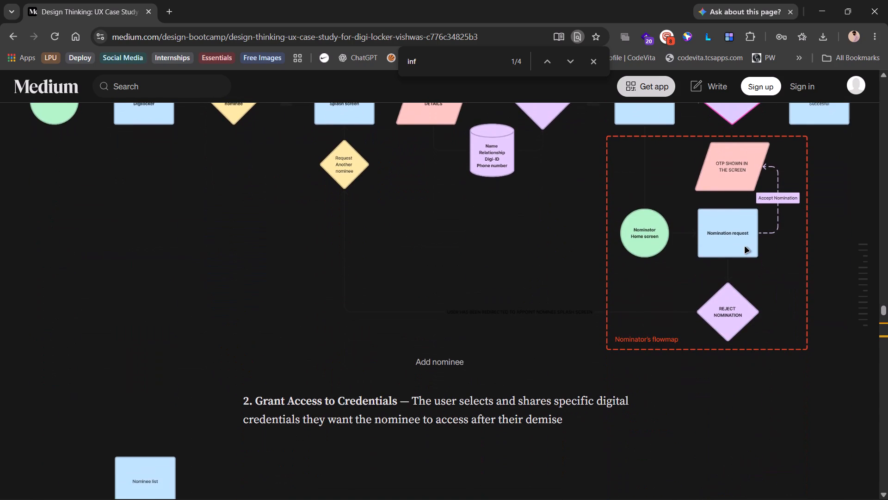
{"action": "scroll", "coordinate": [745, 247], "scroll_direction": "up", "scroll_amount": 1}
Return to the Figma whiteboard and rename the file as User Flow.
{"action": "key", "text": "alt+Tab"}
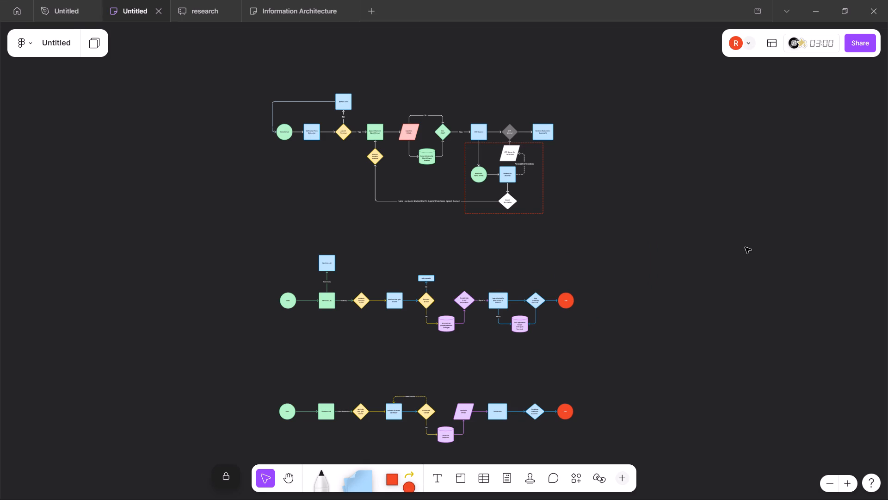
{"action": "left_click", "coordinate": [647, 234]}
{"action": "double_click", "coordinate": [66, 43]}
{"action": "key", "text": "BackSpace"}
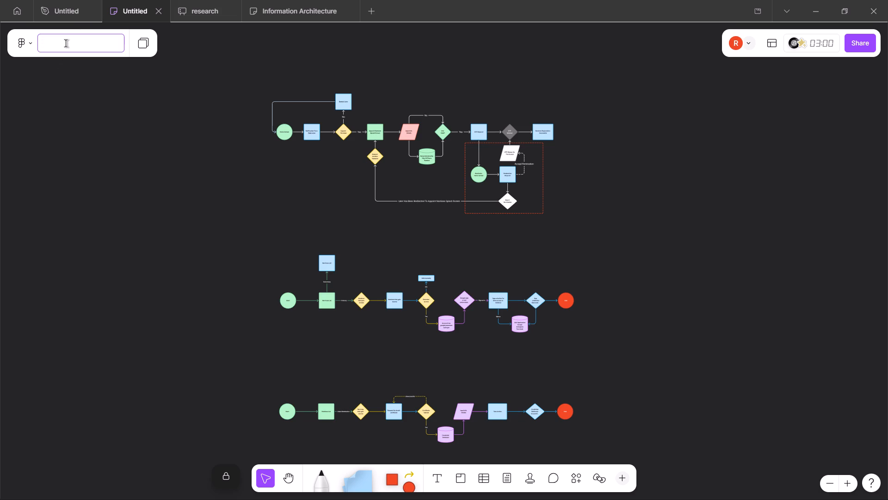
{"action": "type", "text": "User Flow"}
{"action": "key", "text": "Return"}
{"action": "left_click", "coordinate": [81, 150]}
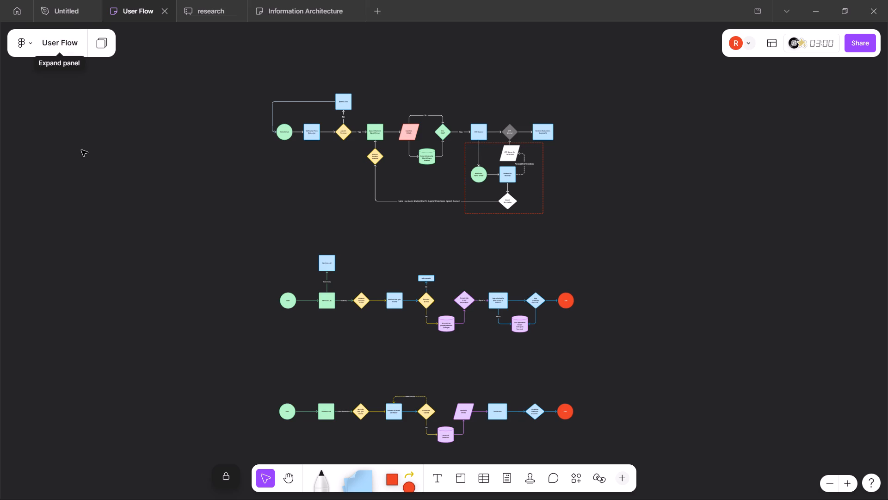
Close the open research file, keeping the User Flow whiteboard in view.
{"action": "left_click", "coordinate": [230, 0]}
{"action": "left_click", "coordinate": [237, 15]}
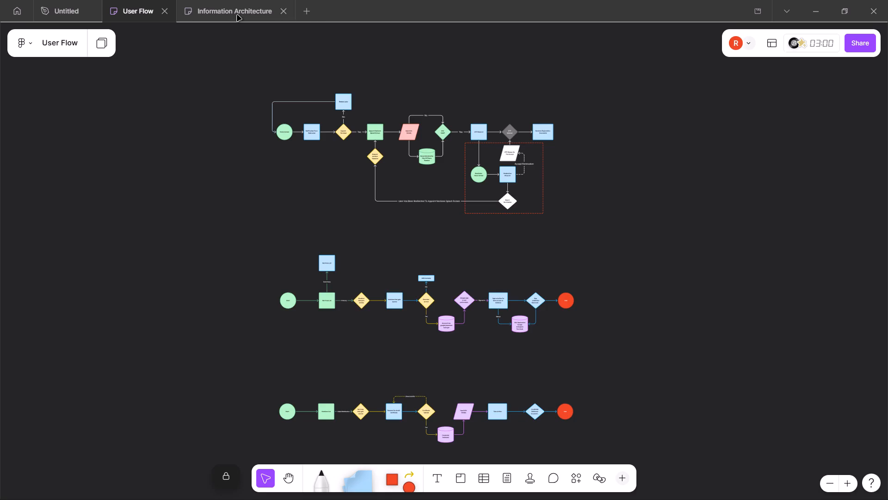
{"action": "left_click", "coordinate": [165, 137]}
Move the "Access from google password manager" cylinder in the second flow slightly upward.
{"action": "scroll", "coordinate": [400, 237], "scroll_direction": "down", "scroll_amount": 1}
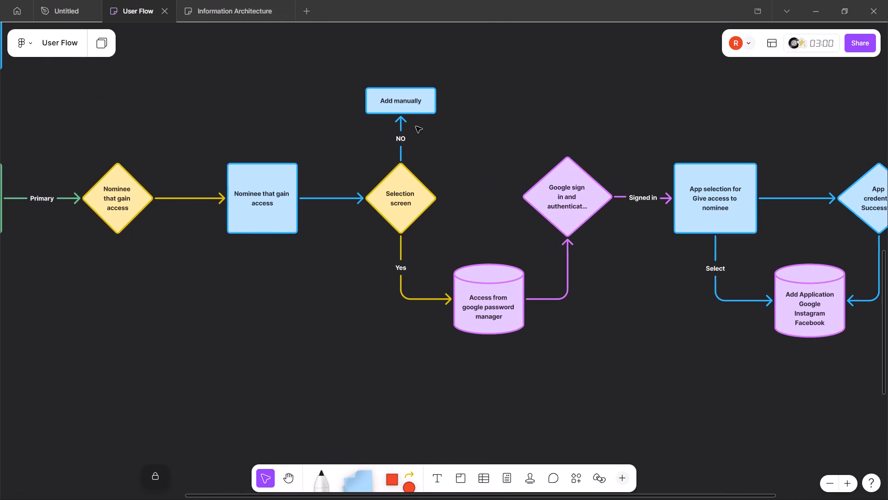
{"action": "left_click", "coordinate": [509, 287]}
{"action": "left_click_drag", "start_coordinate": [497, 283], "coordinate": [497, 280]}
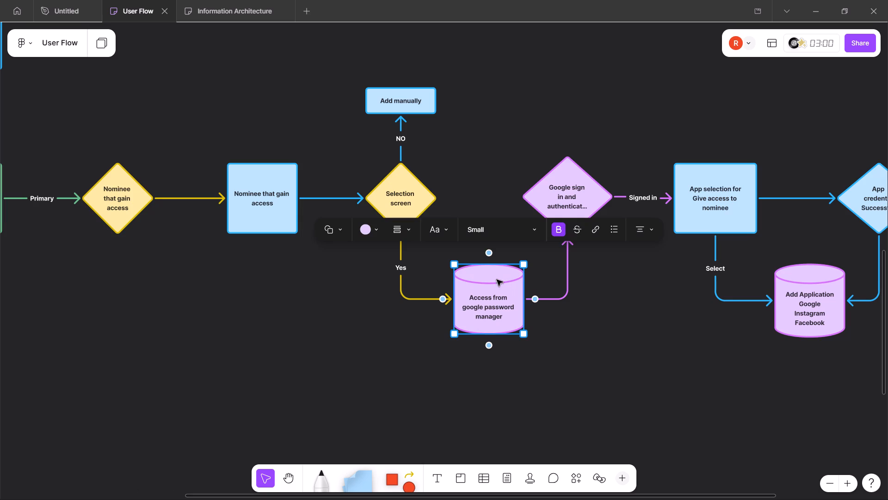
{"action": "left_click_drag", "start_coordinate": [497, 280], "coordinate": [497, 273]}
{"action": "left_click", "coordinate": [604, 382]}
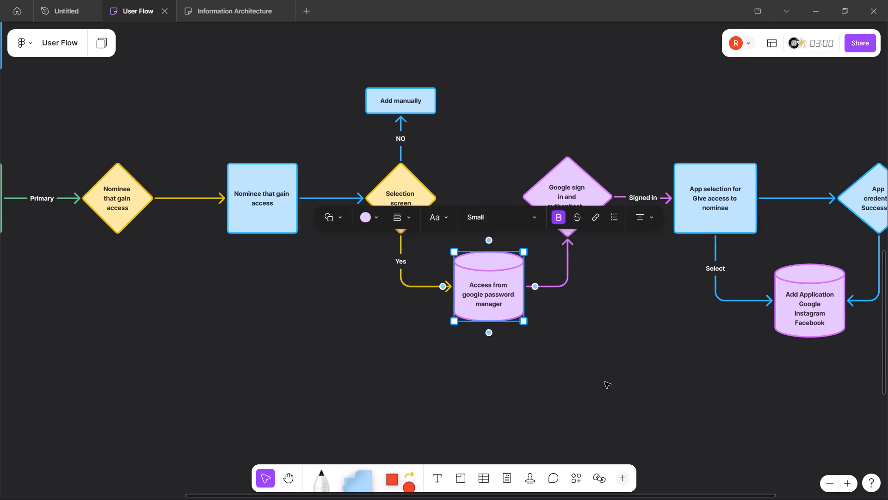
Change the fill of the "Nominee that gain access" diamond in the third flow to light pink.
{"action": "scroll", "coordinate": [604, 382], "scroll_direction": "down", "scroll_amount": 3}
{"action": "scroll", "coordinate": [567, 326], "scroll_direction": "up", "scroll_amount": 1}
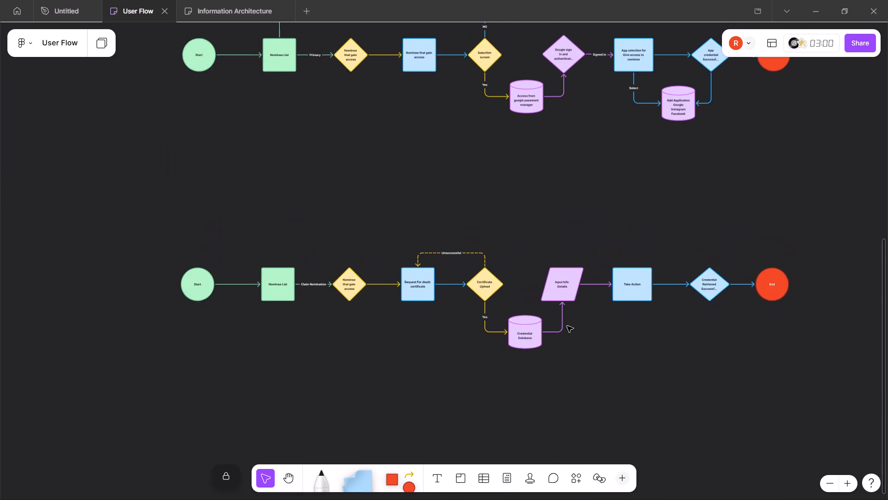
{"action": "scroll", "coordinate": [567, 326], "scroll_direction": "up", "scroll_amount": 2}
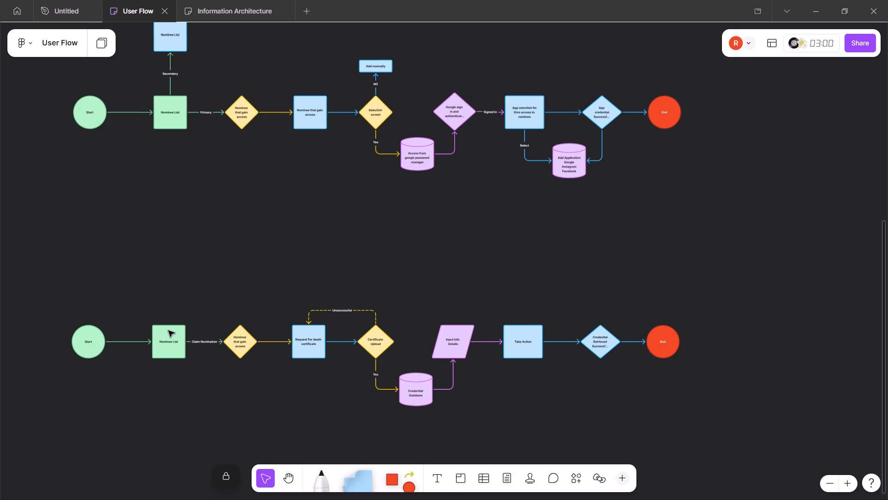
{"action": "left_click", "coordinate": [283, 332]}
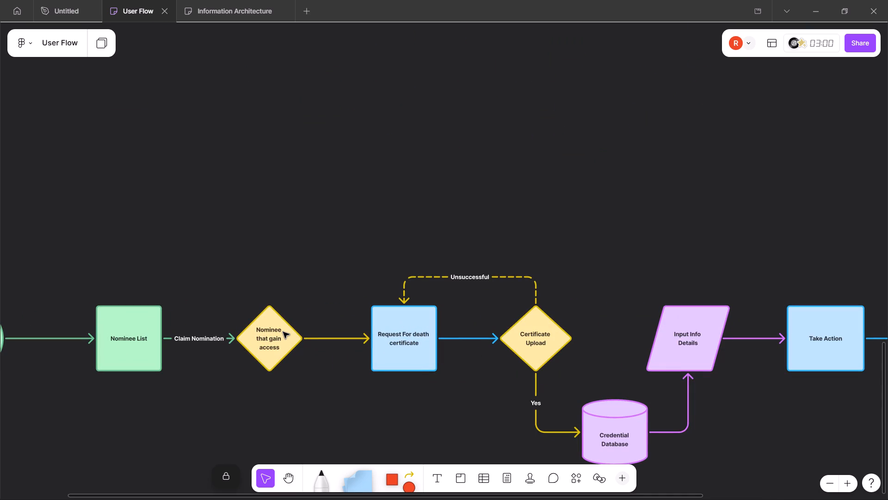
{"action": "left_click", "coordinate": [159, 278]}
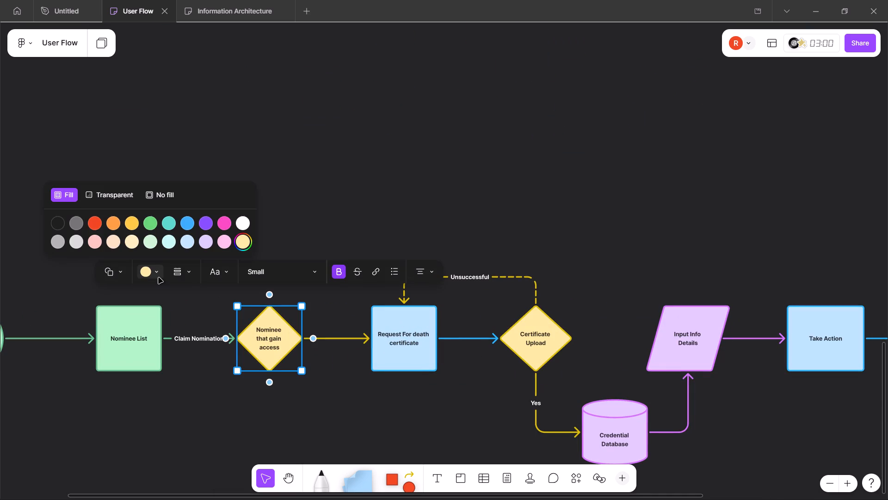
{"action": "left_click", "coordinate": [217, 248]}
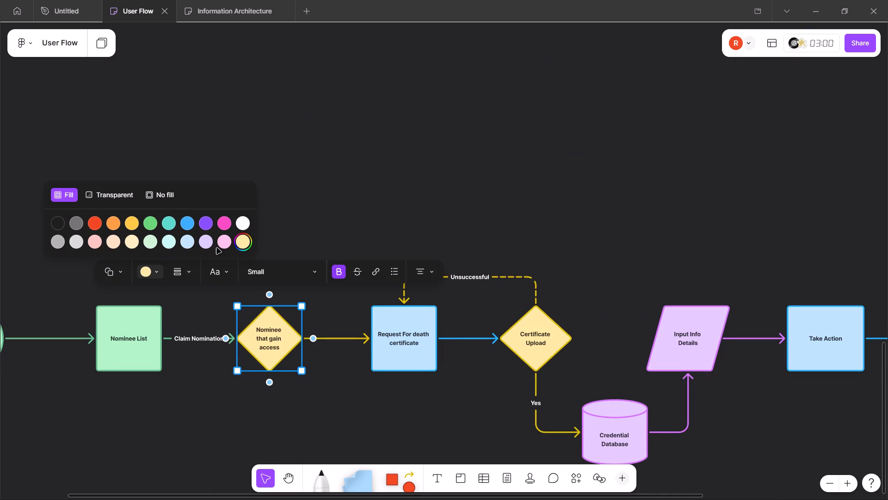
{"action": "left_click", "coordinate": [225, 244]}
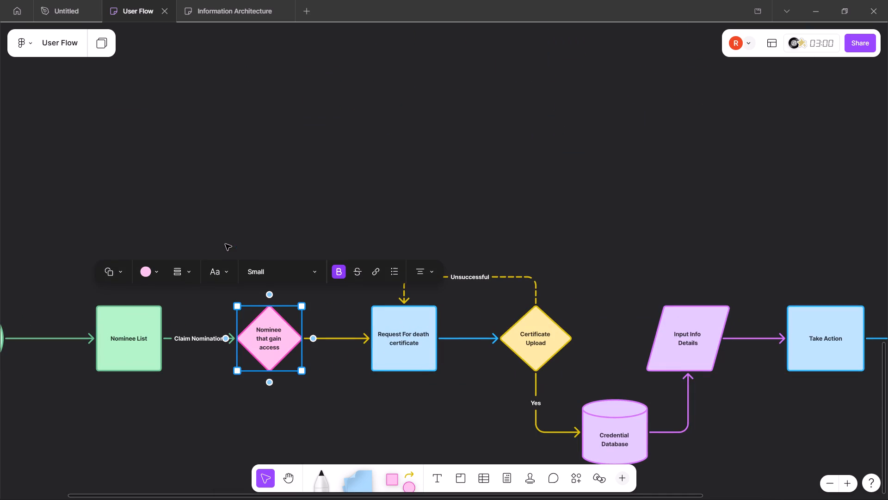
Change the fill of the "Request For death certificate" square in the third flow to solid blue.
{"action": "left_click", "coordinate": [425, 336]}
{"action": "left_click", "coordinate": [295, 272]}
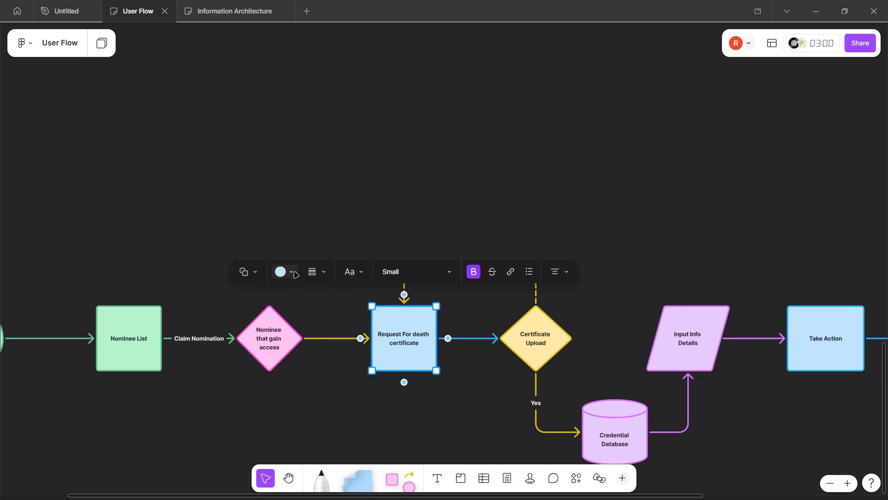
{"action": "left_click", "coordinate": [320, 222]}
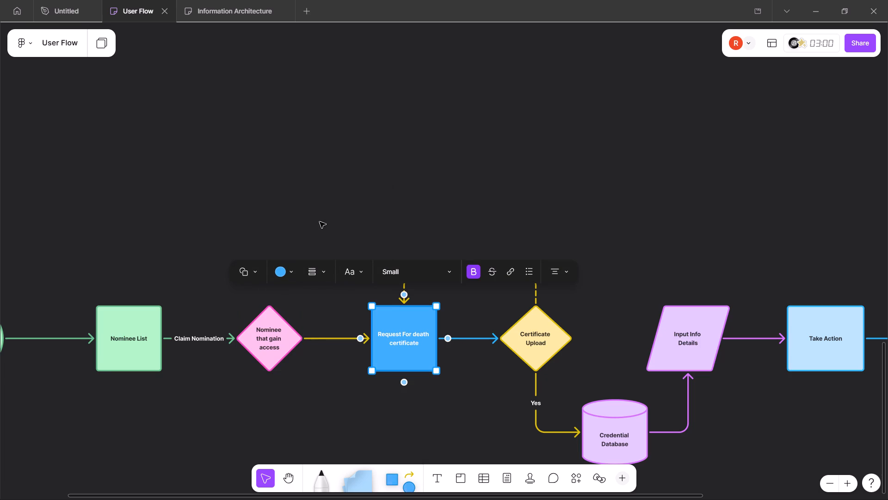
{"action": "left_click", "coordinate": [604, 263]}
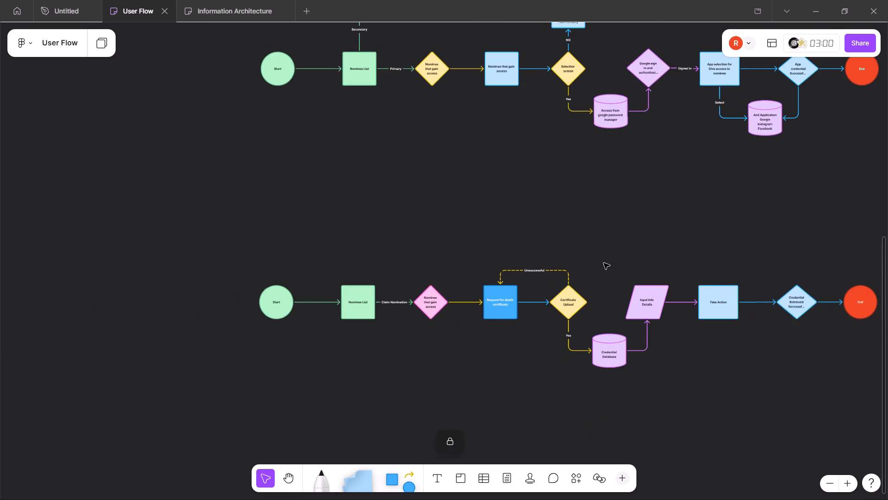
Change the fill of the "Certificate Upload" diamond in the third flow to solid green.
{"action": "scroll", "coordinate": [604, 263], "scroll_direction": "left", "scroll_amount": 1}
{"action": "left_click", "coordinate": [488, 330]}
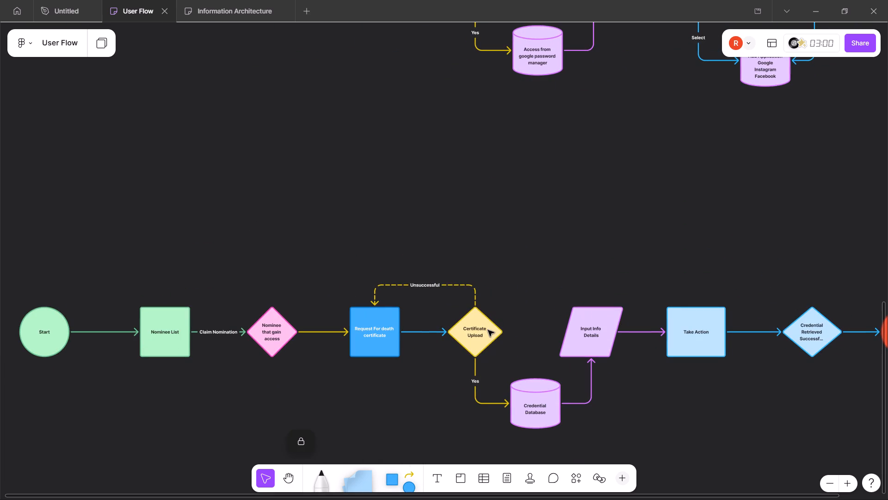
{"action": "left_click", "coordinate": [360, 270]}
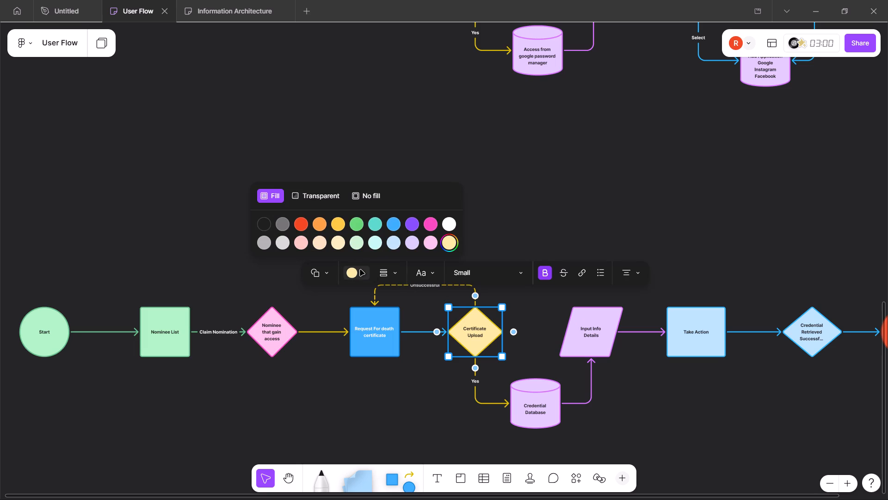
{"action": "left_click", "coordinate": [360, 227]}
{"action": "left_click", "coordinate": [507, 192]}
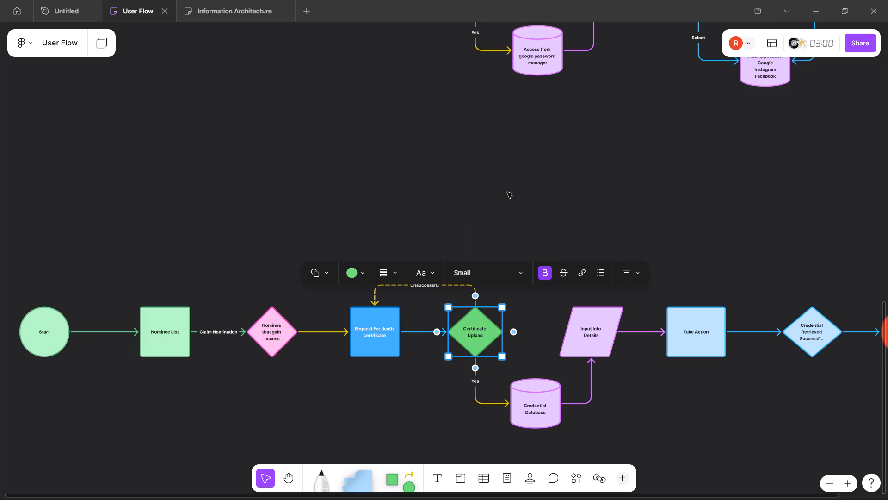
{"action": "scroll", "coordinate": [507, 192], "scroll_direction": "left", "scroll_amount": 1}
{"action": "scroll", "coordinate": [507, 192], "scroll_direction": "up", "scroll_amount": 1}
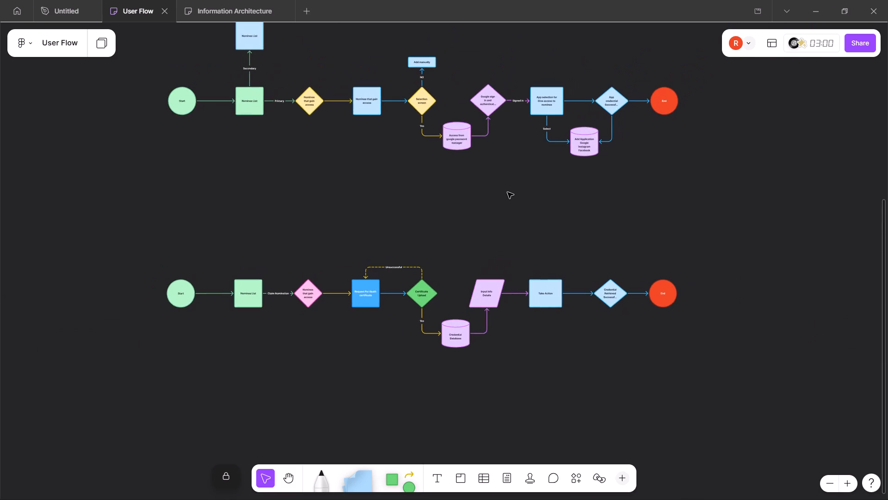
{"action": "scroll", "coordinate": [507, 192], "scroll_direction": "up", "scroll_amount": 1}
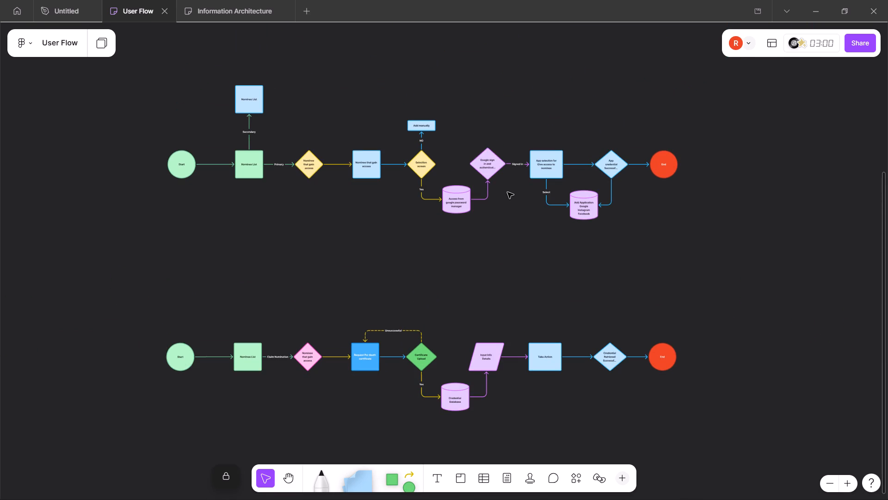